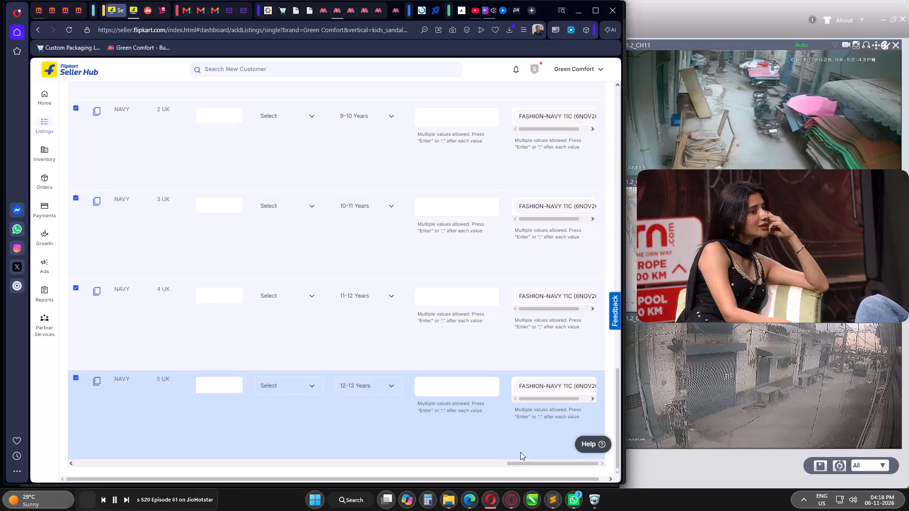
Set the package weight to .35 for the navy 5 UK, 4 UK, 3 UK and 2 UK variants.
left_click_drag(529, 464, 461, 467)
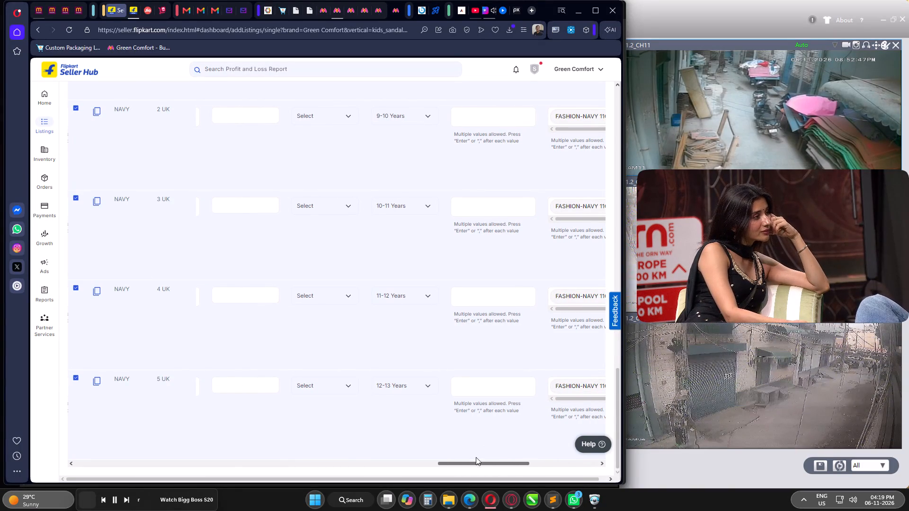
left_click_drag(501, 464, 475, 465)
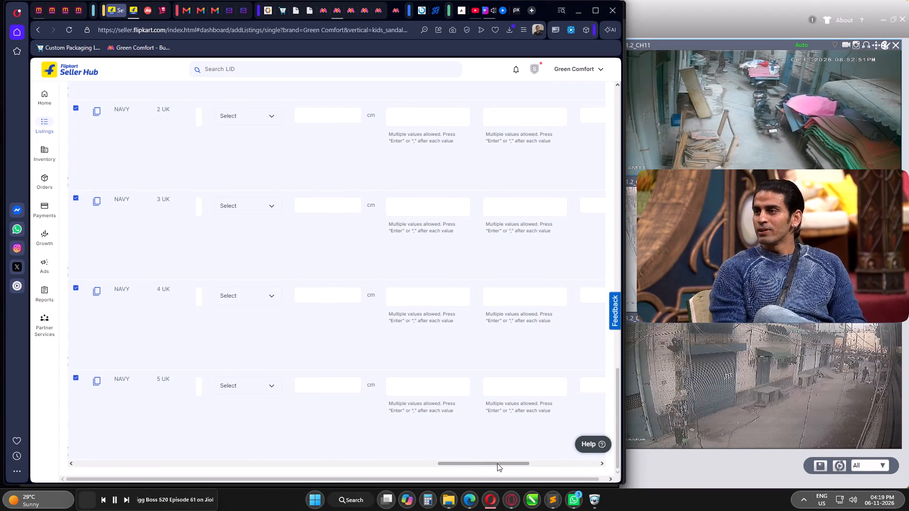
left_click_drag(497, 463, 350, 466)
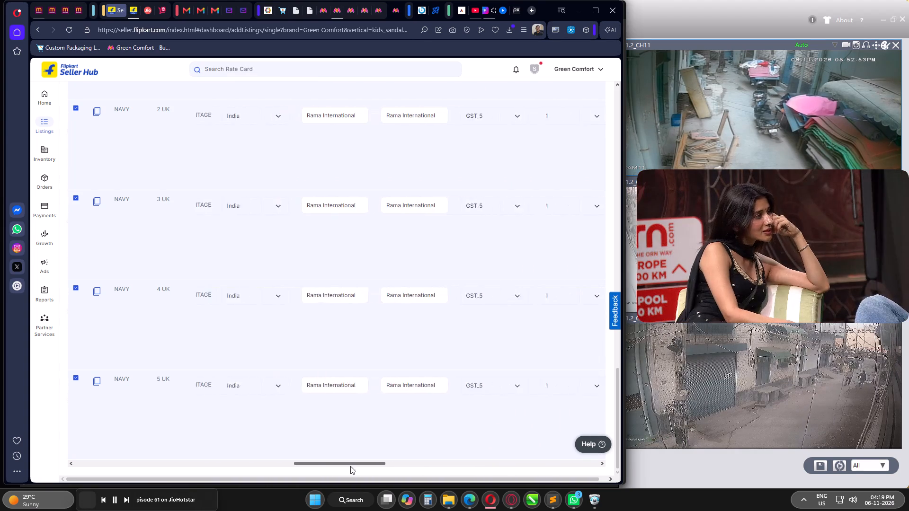
left_click_drag(350, 466, 249, 469)
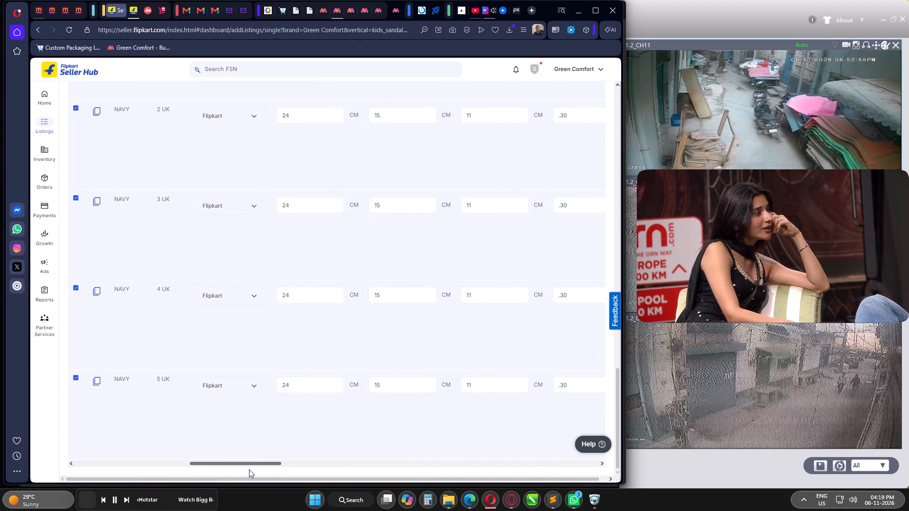
left_click_drag(249, 469, 250, 469)
left_click(579, 385)
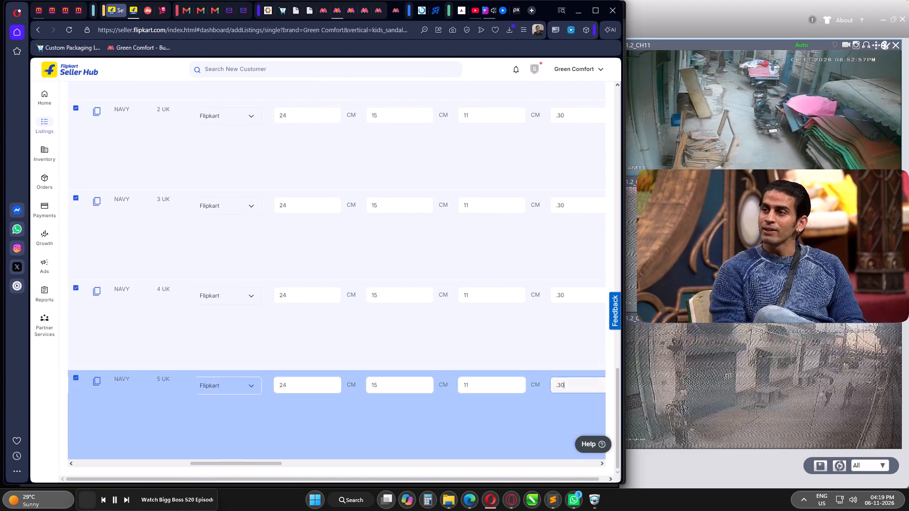
key("BackSpace")
key("5")
left_click(573, 295)
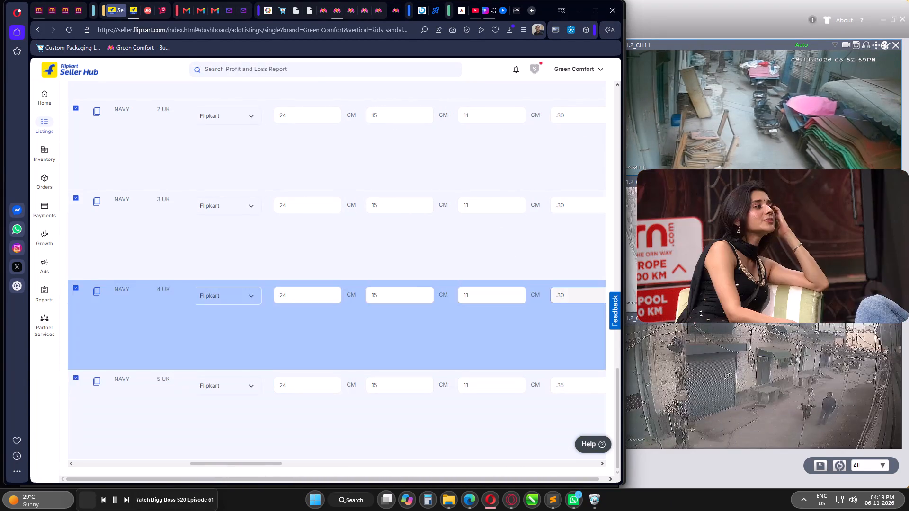
key("BackSpace")
key("5")
left_click(570, 203)
key("BackSpace")
key("5")
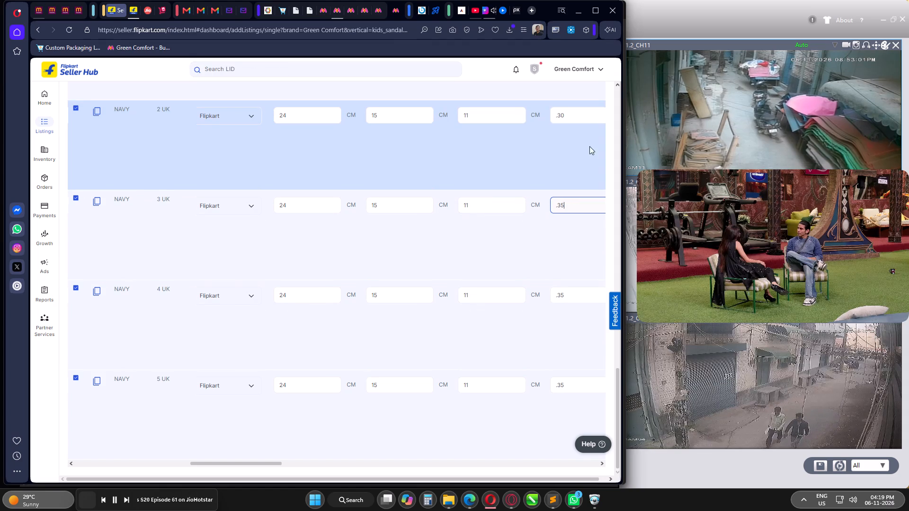
left_click(581, 113)
key("BackSpace")
key("5")
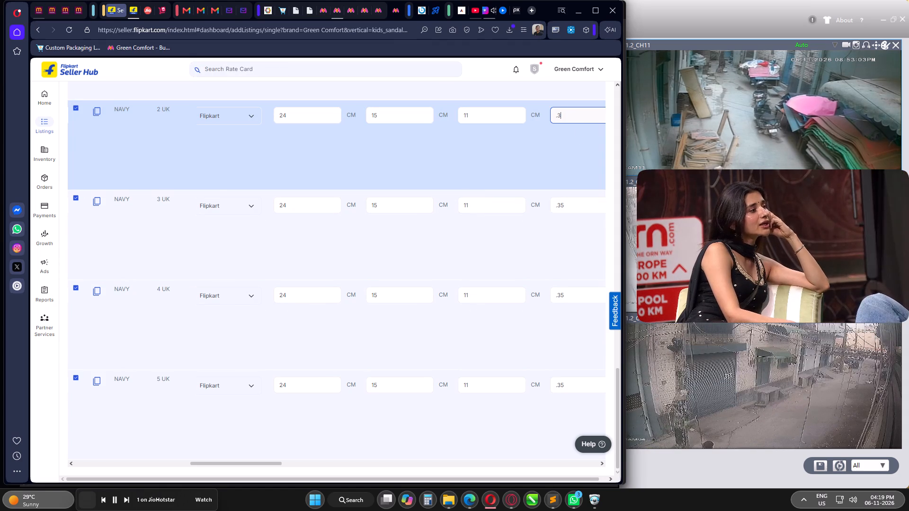
Set the package length to 27 cm for the navy 2 UK, 3 UK, 4 UK and 5 UK variants.
left_click(303, 111)
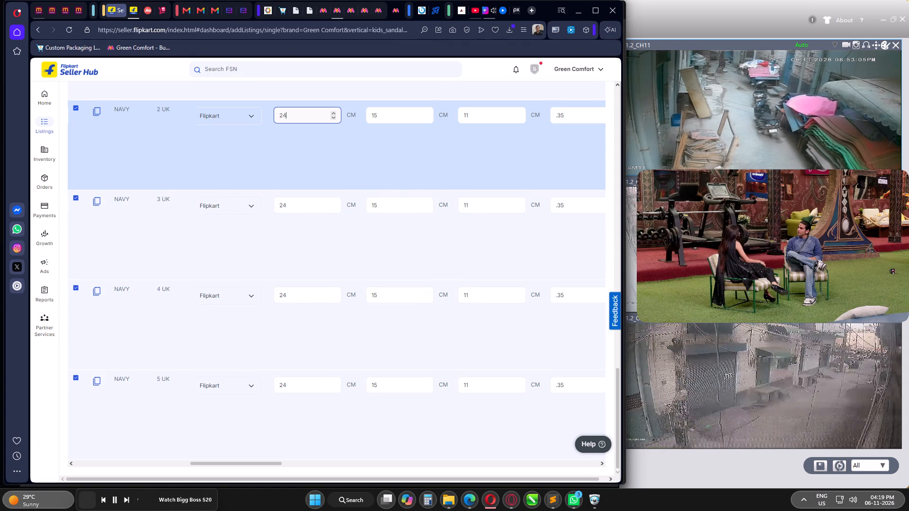
key("BackSpace")
key("7")
left_click(312, 209)
key("BackSpace")
key("7")
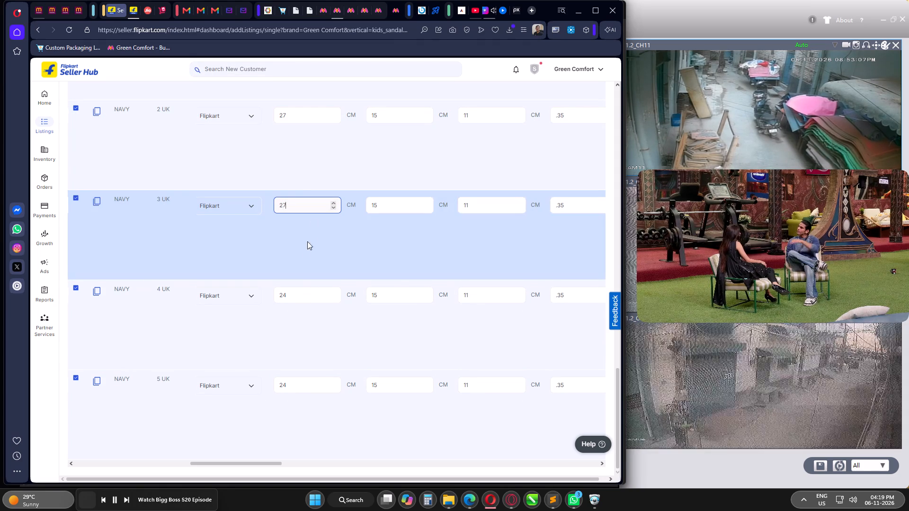
left_click(302, 298)
key("BackSpace")
key("7")
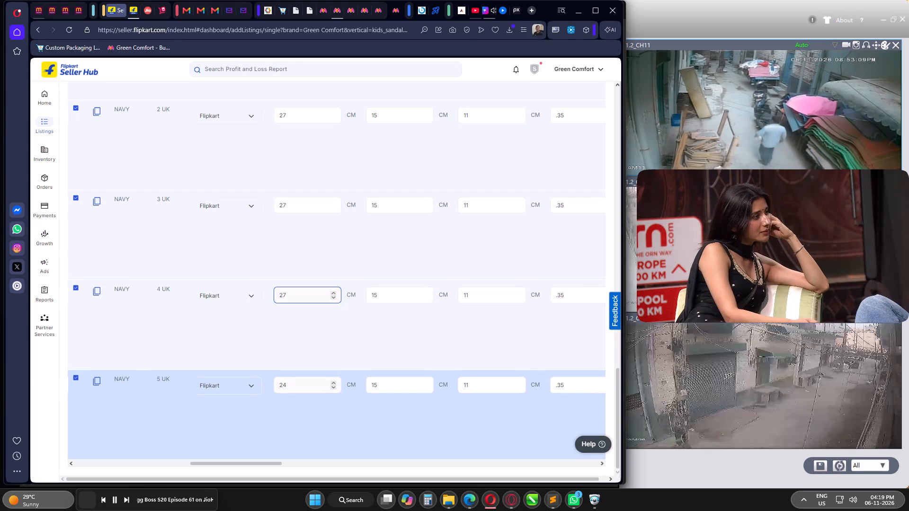
left_click(302, 388)
key("BackSpace")
key("7")
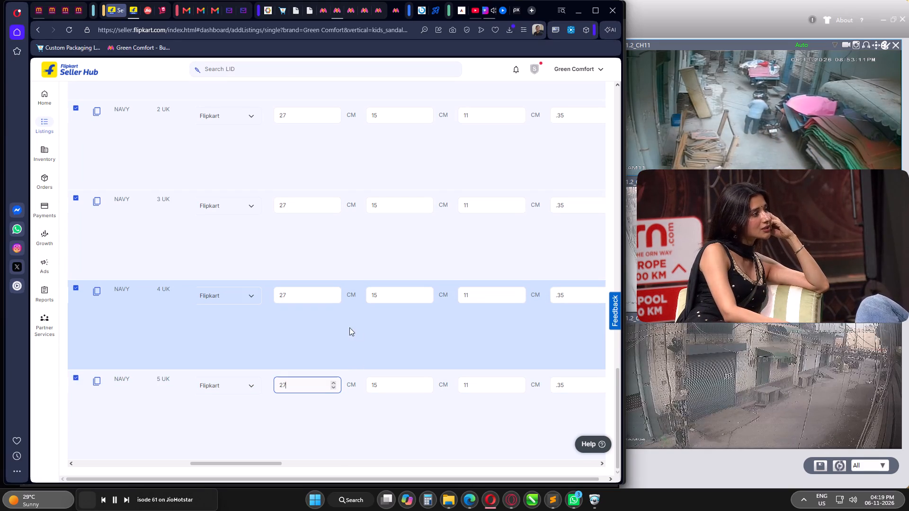
Insert BIG right after the size number 5 in the navy 5 UK variant's seller SKU.
scroll(367, 343, "up", 4)
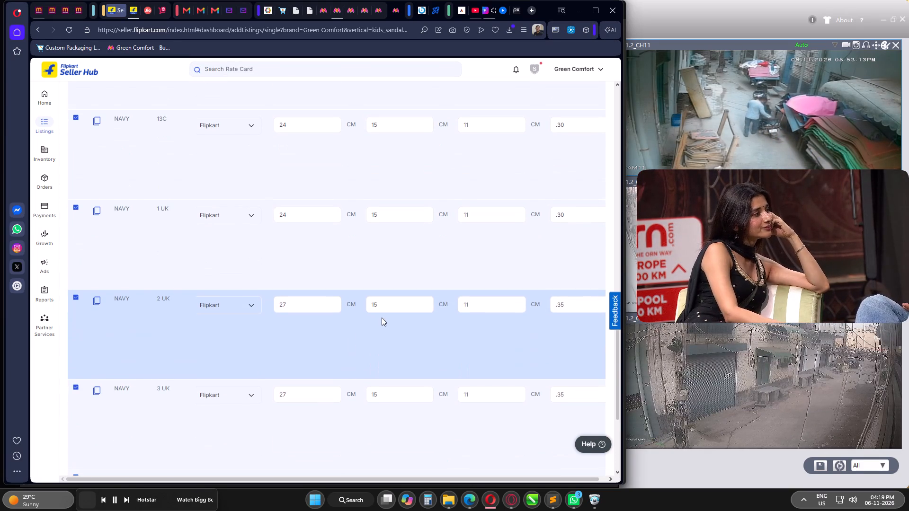
scroll(402, 292, "up", 2)
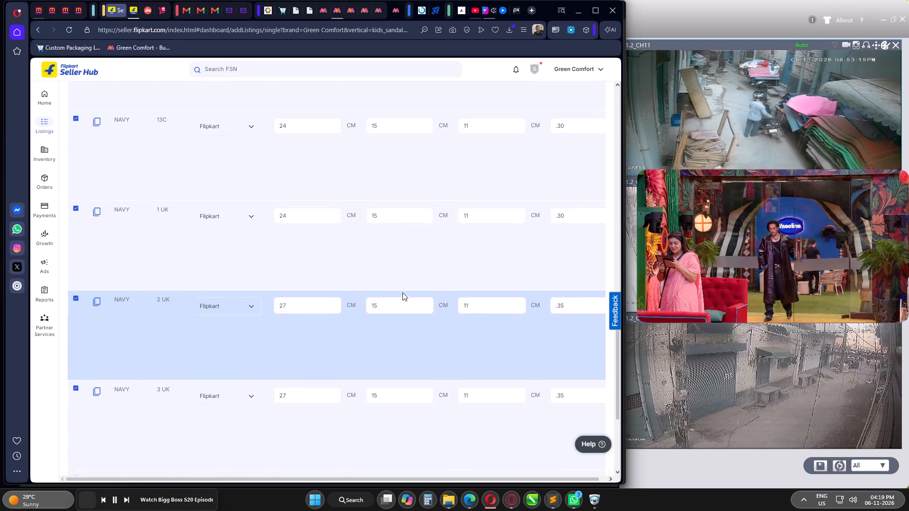
scroll(402, 292, "up", 2)
scroll(402, 291, "down", 11)
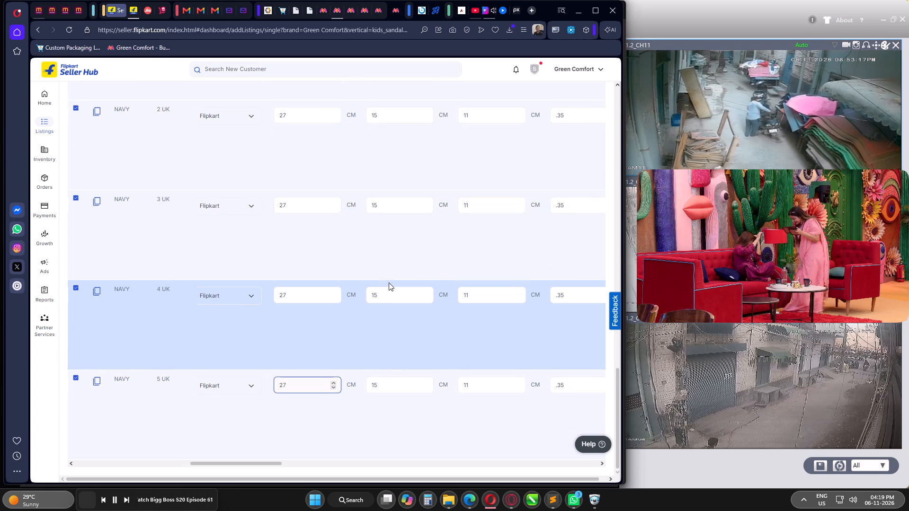
scroll(385, 285, "down", 3)
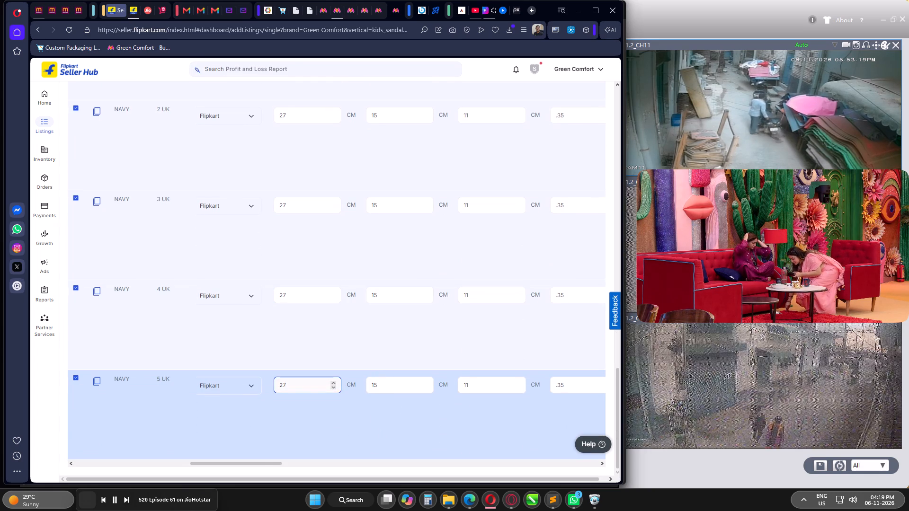
left_click_drag(267, 463, 173, 456)
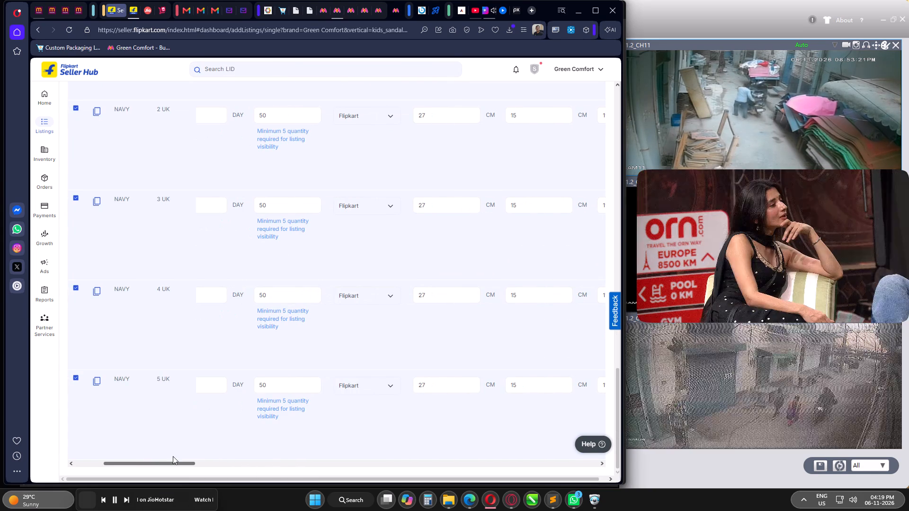
left_click_drag(173, 456, 160, 454)
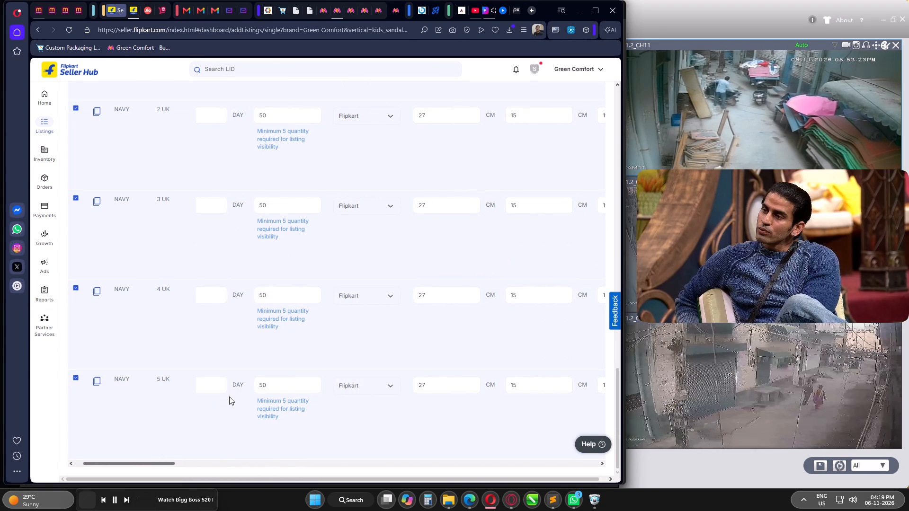
left_click_drag(165, 463, 132, 463)
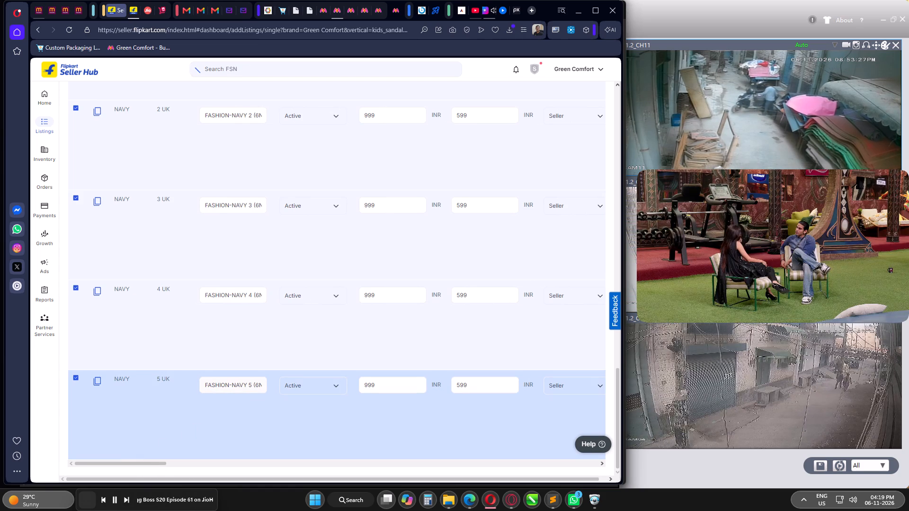
left_click(251, 384)
type("BIG")
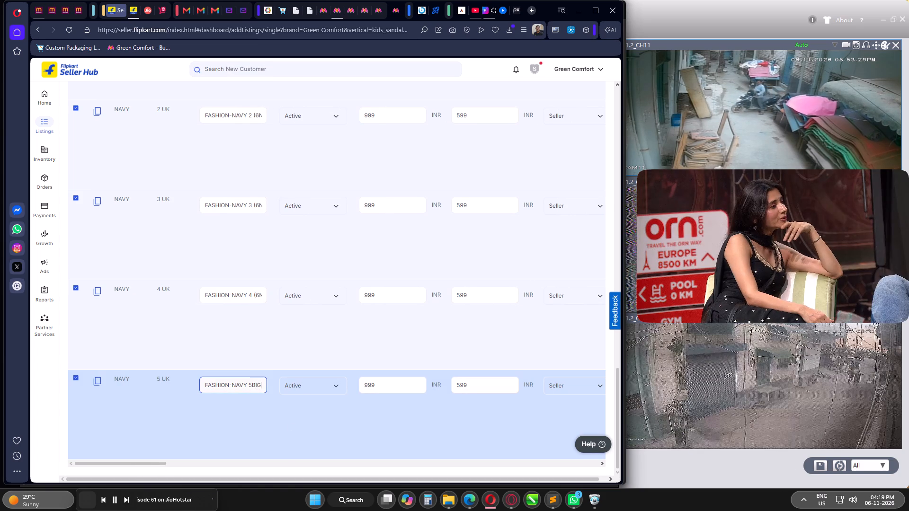
left_click(302, 436)
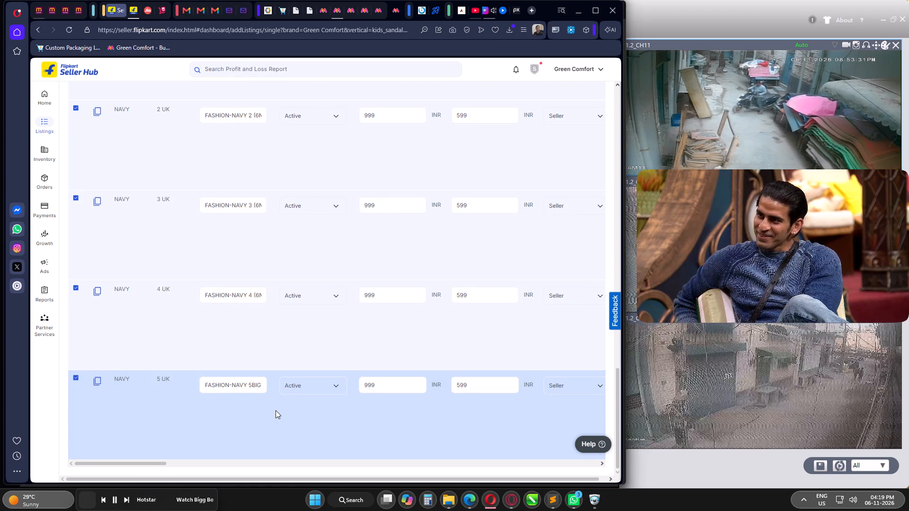
Send the navy kids' sandal listing for quality check.
scroll(275, 408, "up", 5)
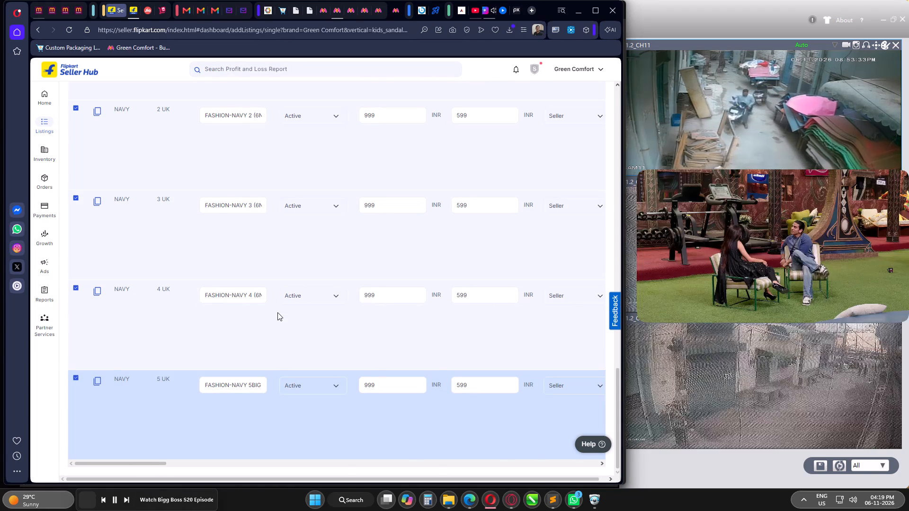
scroll(277, 312, "up", 15)
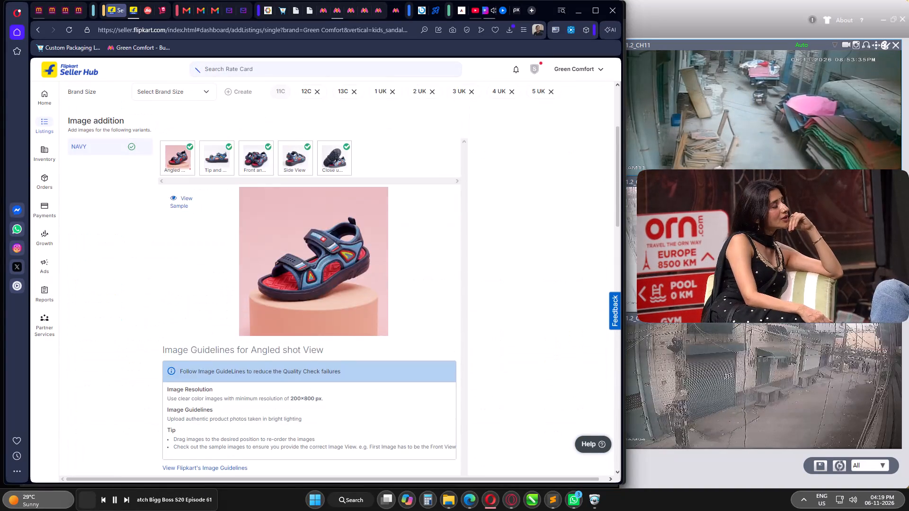
scroll(277, 312, "up", 7)
left_click(571, 133)
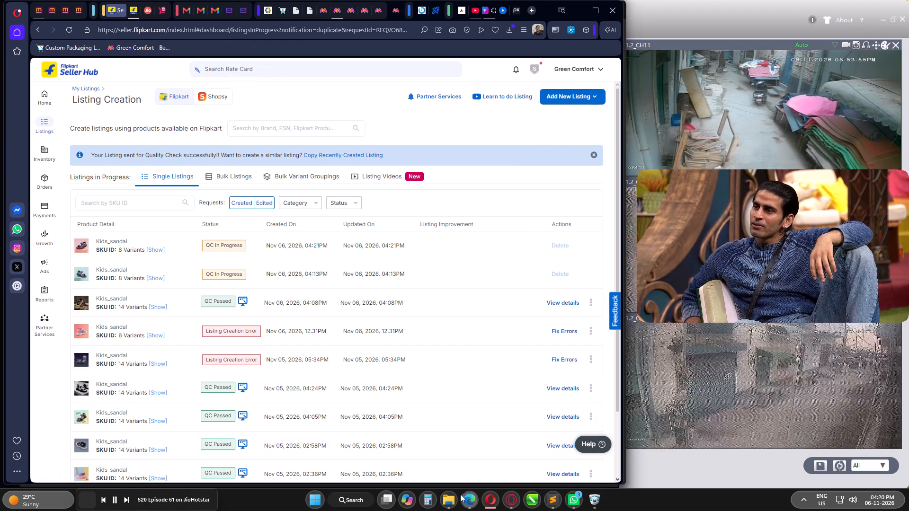
Start adding a new single listing.
left_click(581, 92)
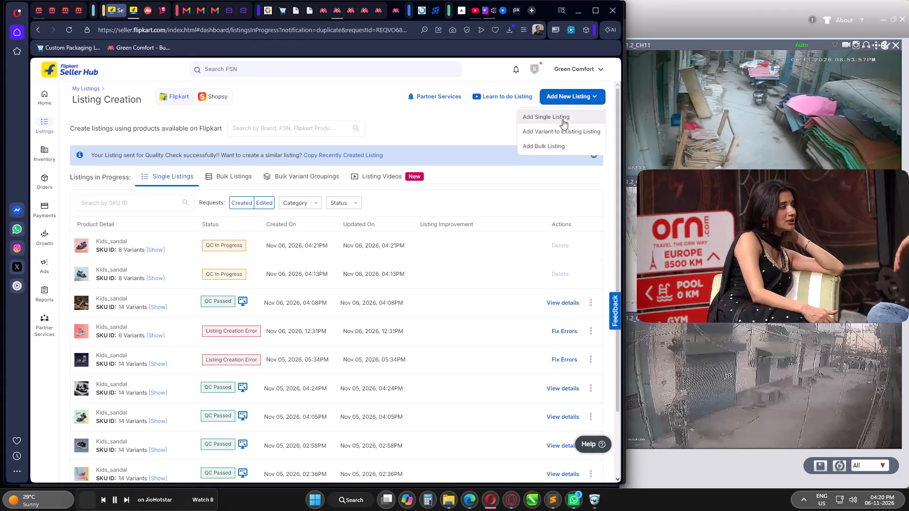
left_click(556, 117)
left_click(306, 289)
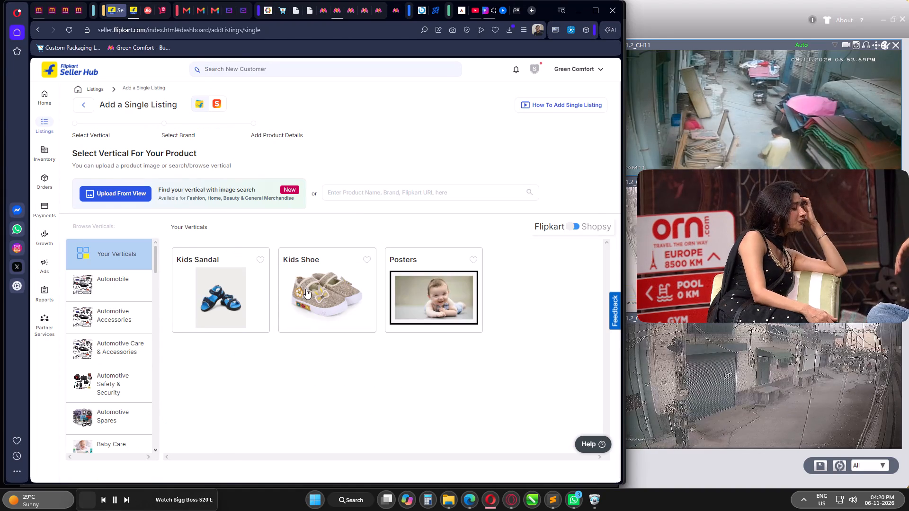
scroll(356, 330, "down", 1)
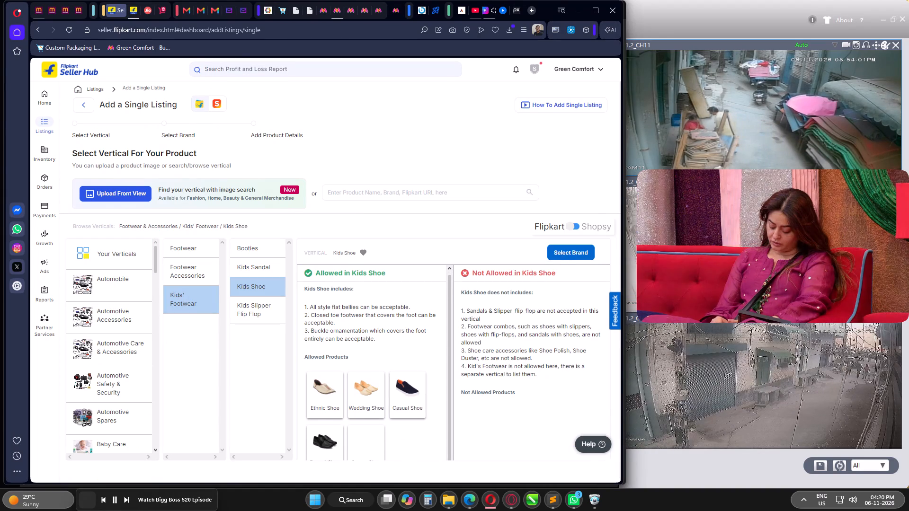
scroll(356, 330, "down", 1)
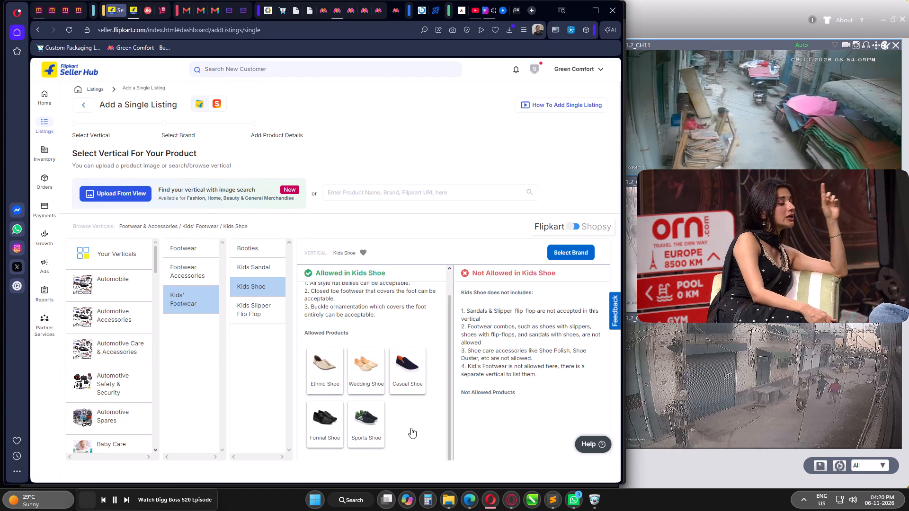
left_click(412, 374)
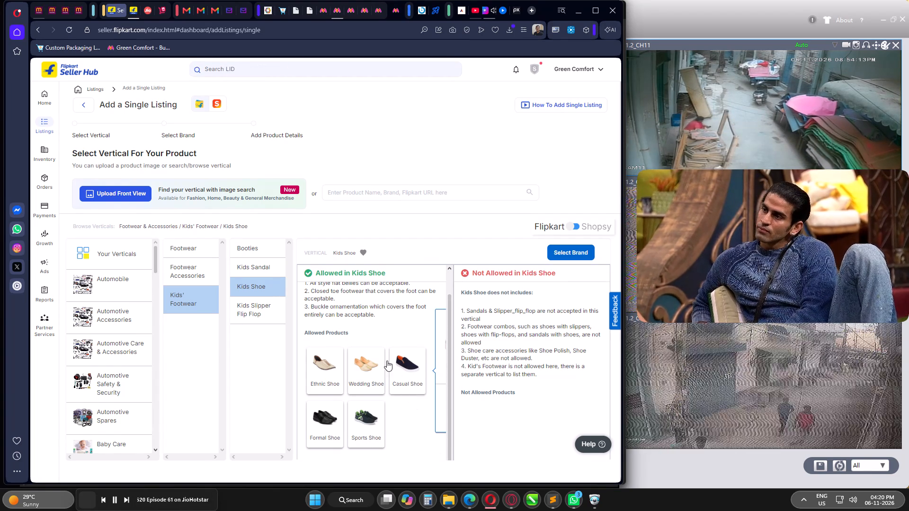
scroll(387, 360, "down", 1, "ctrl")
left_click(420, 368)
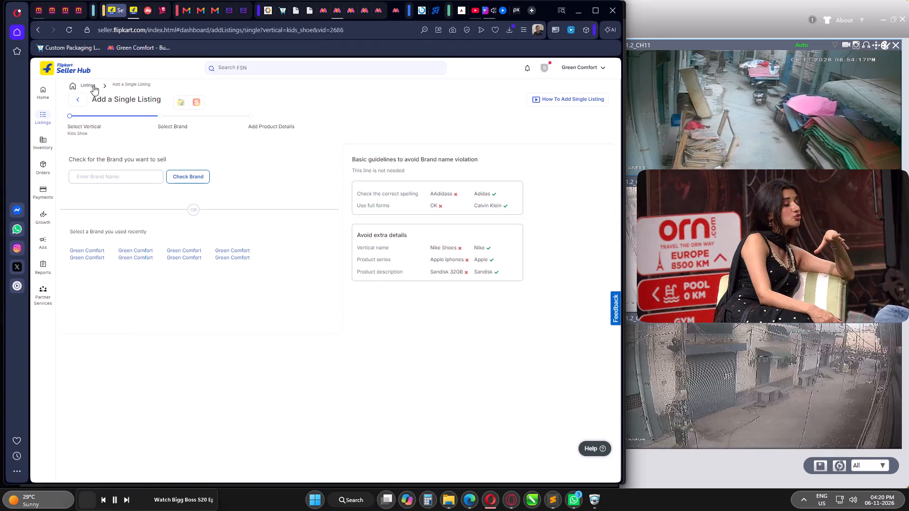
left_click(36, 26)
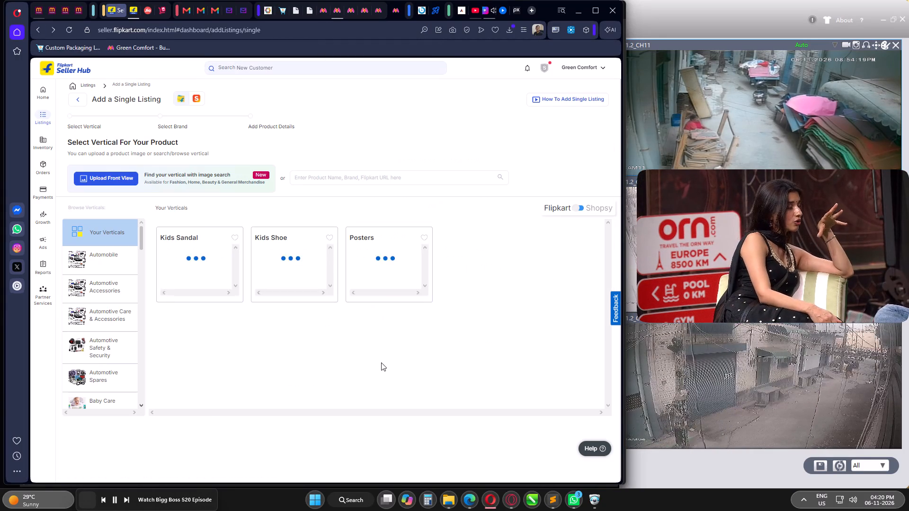
Choose the Kids Shoe vertical with the Casual Shoe product type and proceed to brand selection.
left_click(295, 270)
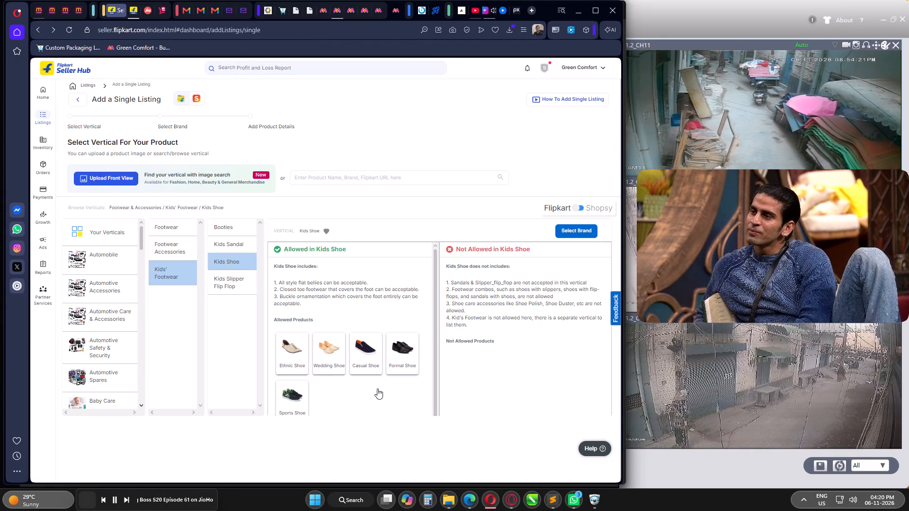
scroll(377, 386, "down", 1)
left_click(360, 344)
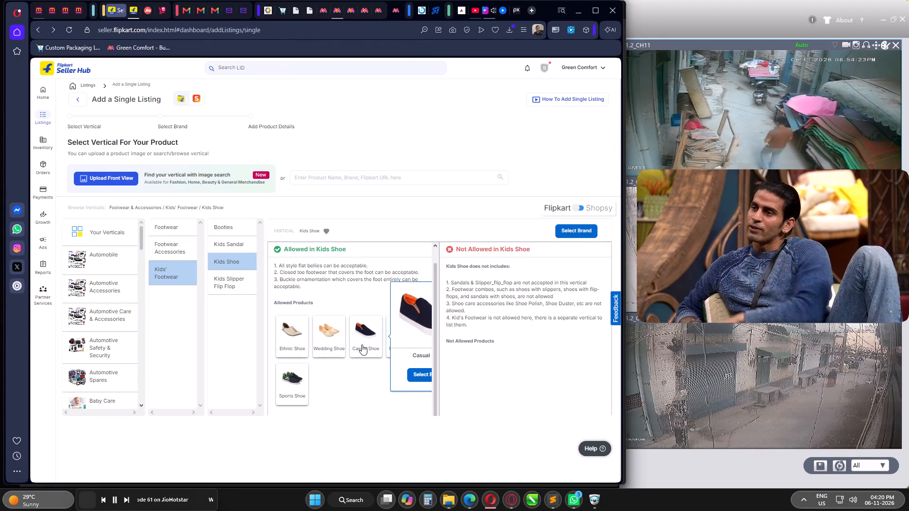
left_click(420, 375)
Select the recently used brand Green Comfort and create a new listing under it.
left_click(74, 248)
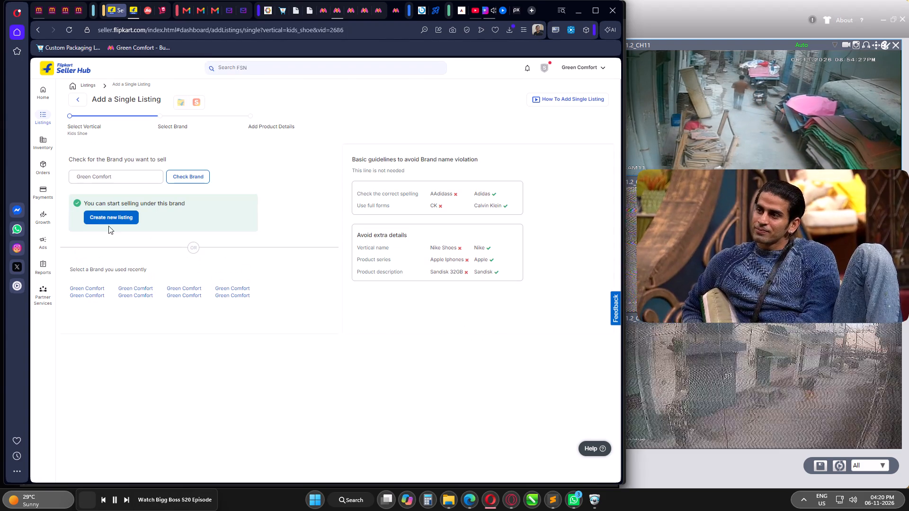
left_click(108, 218)
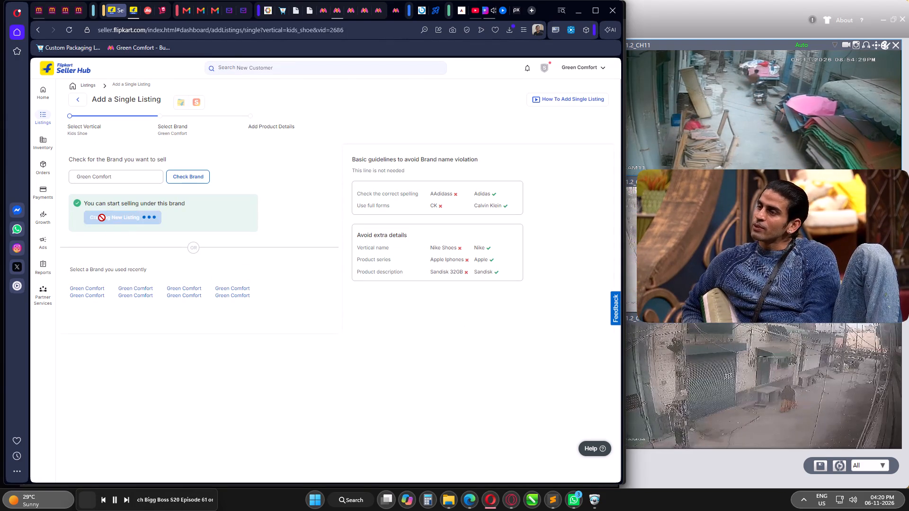
Upload 1.jpg from the NARUTO folder inside UV-NARUTO as the listing's Diagonal View photo.
left_click(90, 190)
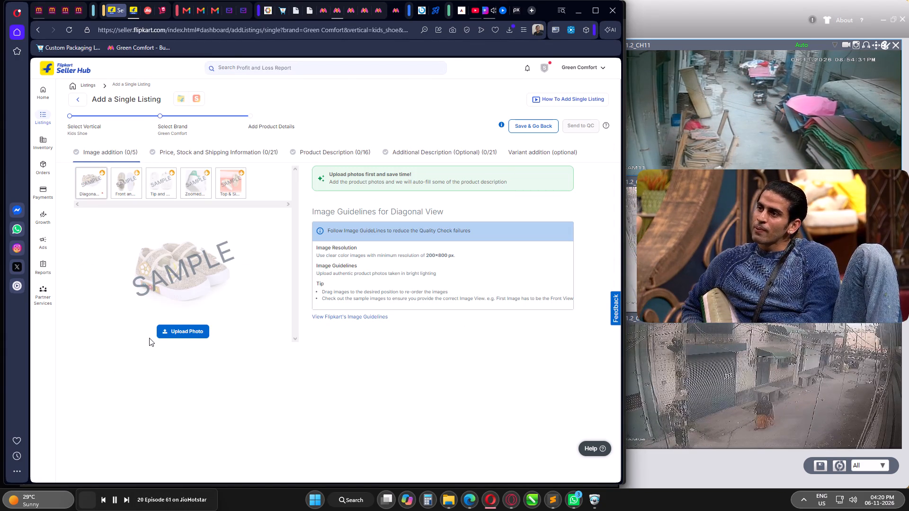
left_click(177, 325)
left_click(173, 331)
left_click(233, 263)
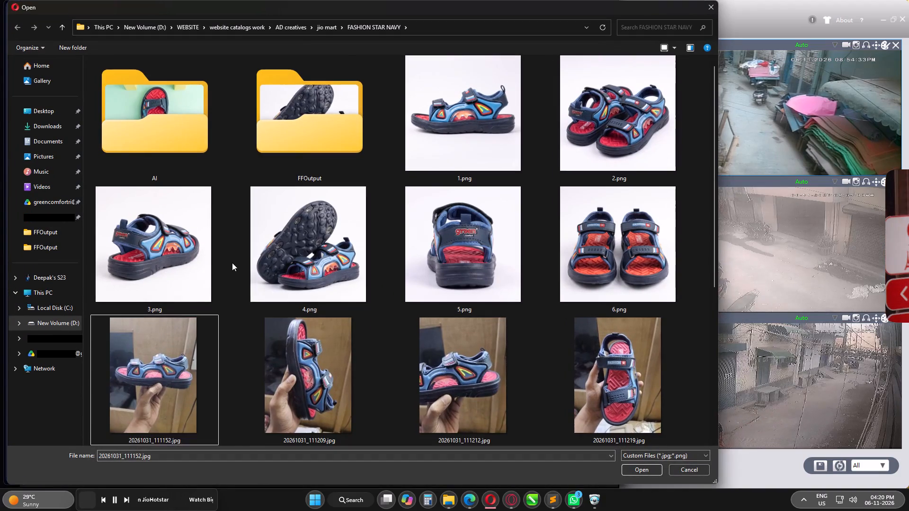
key("BackSpace")
scroll(198, 246, "down", 20)
scroll(198, 246, "down", 9)
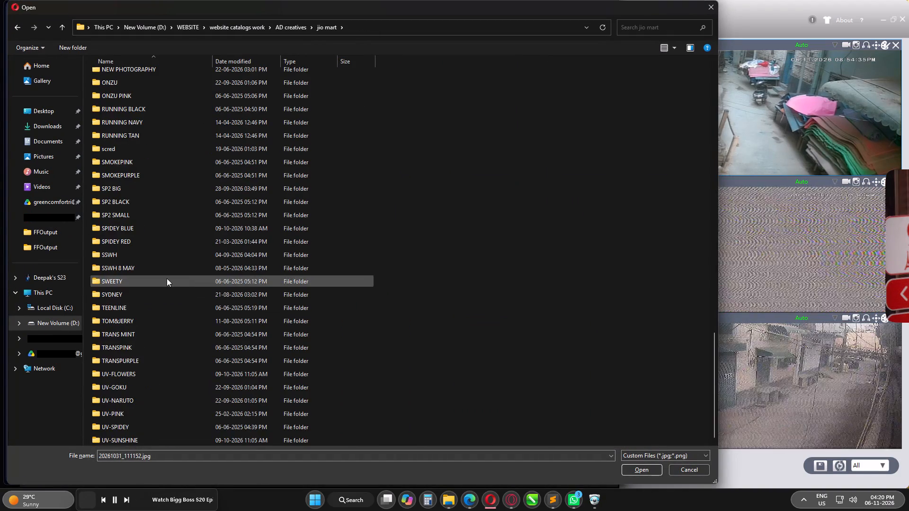
scroll(159, 282, "down", 6)
double_click(130, 401)
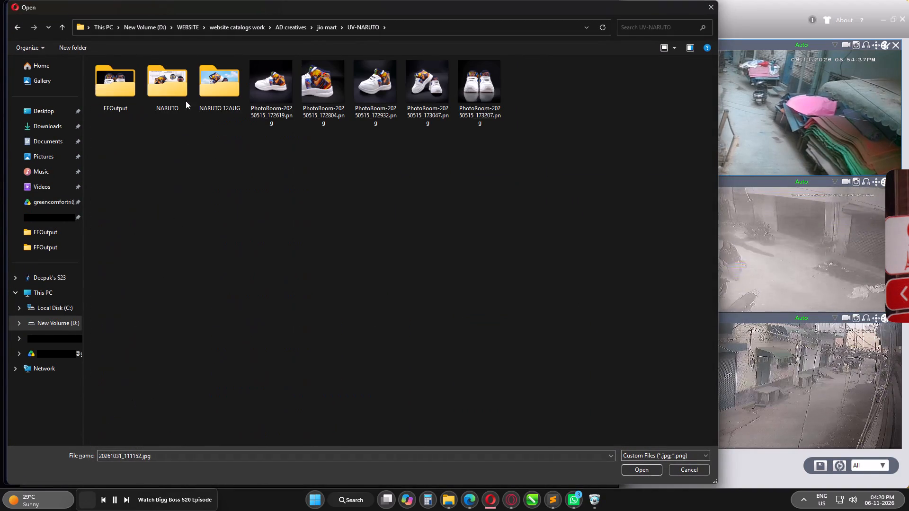
double_click(169, 94)
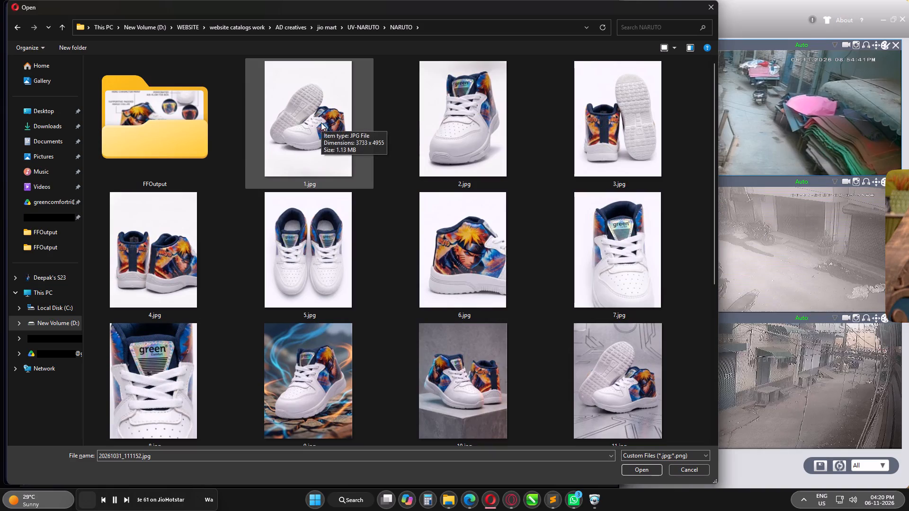
left_click(302, 130)
key("Return")
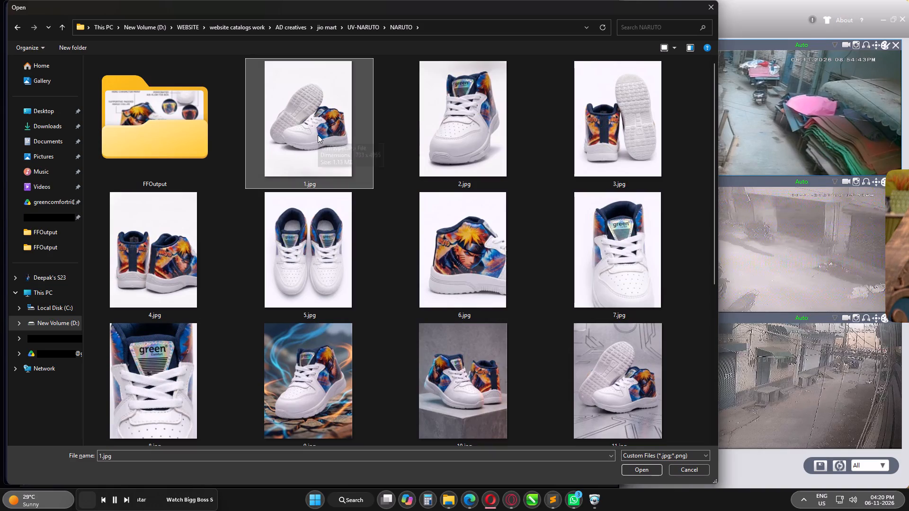
Upload 2.jpg as the Front and Sole View photo and 3.jpg as the Tip and Heel View photo.
left_click(131, 184)
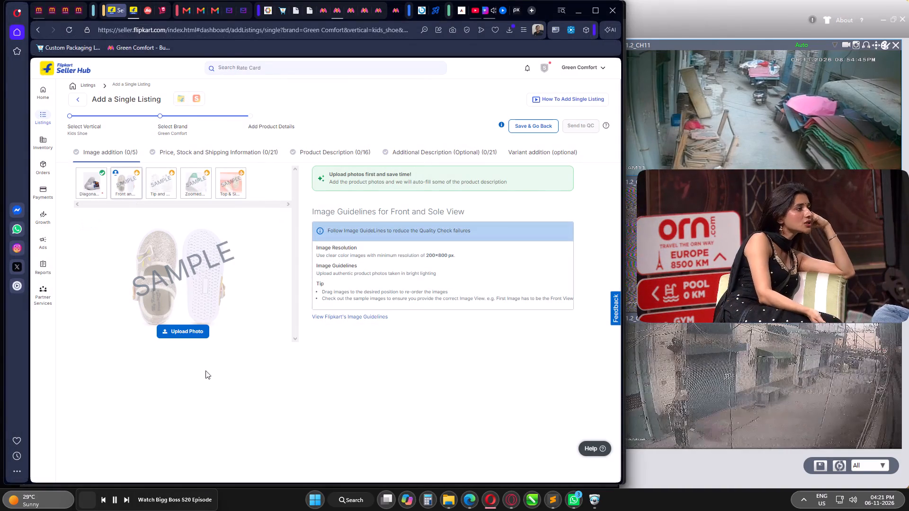
left_click(196, 332)
left_click(440, 152)
key("Return")
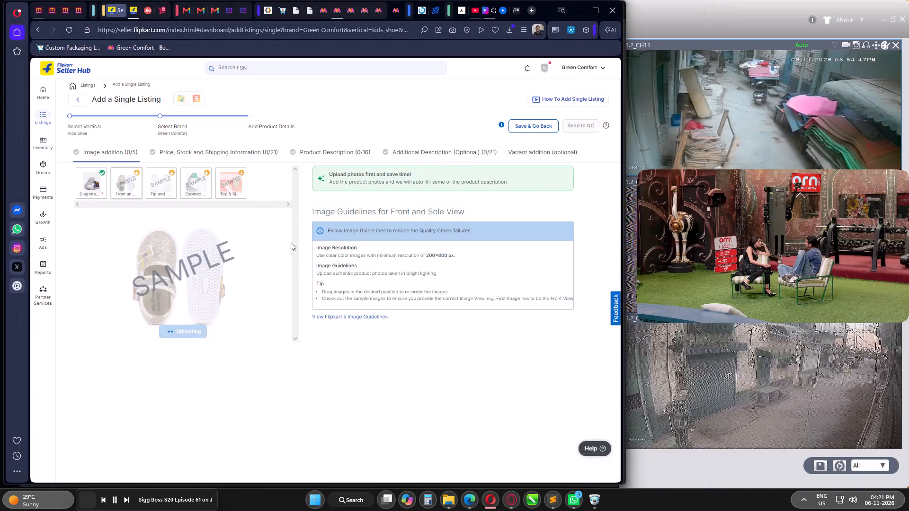
left_click(168, 179)
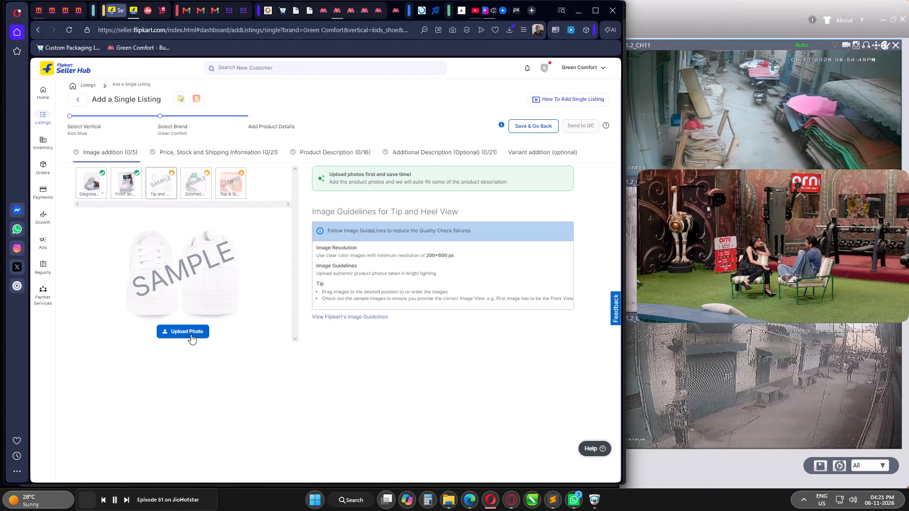
left_click(191, 334)
left_click(642, 117)
key("Return")
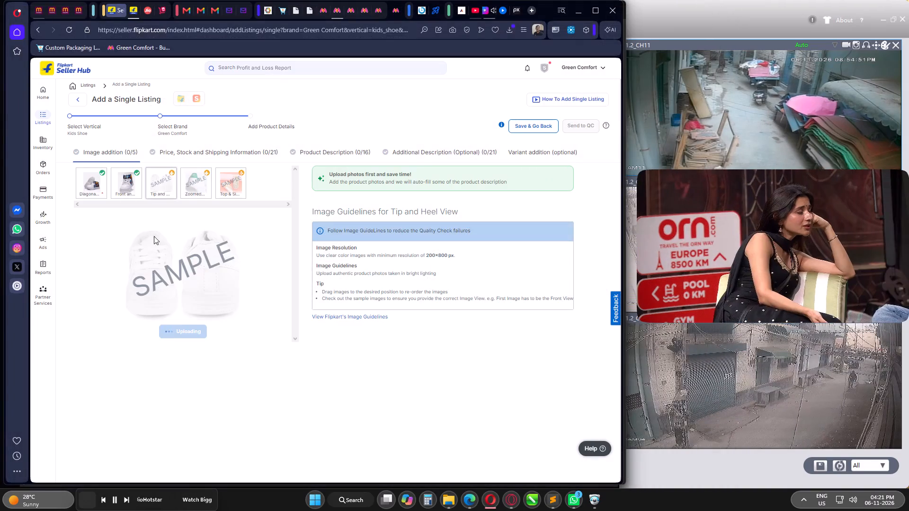
Upload 6.jpg as the Zoomed view photo and 5.jpg as the Top & Side View photo.
left_click(196, 177)
left_click(196, 330)
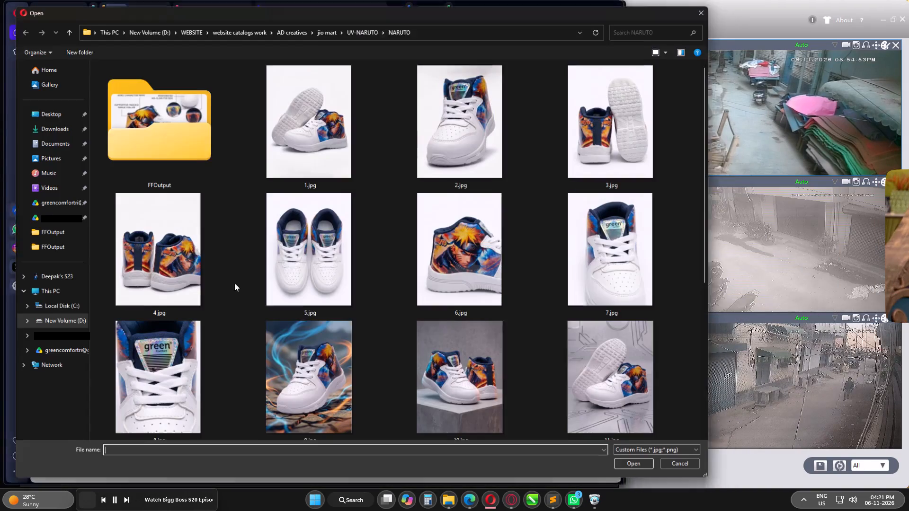
left_click(428, 265)
key("Return")
left_click(237, 180)
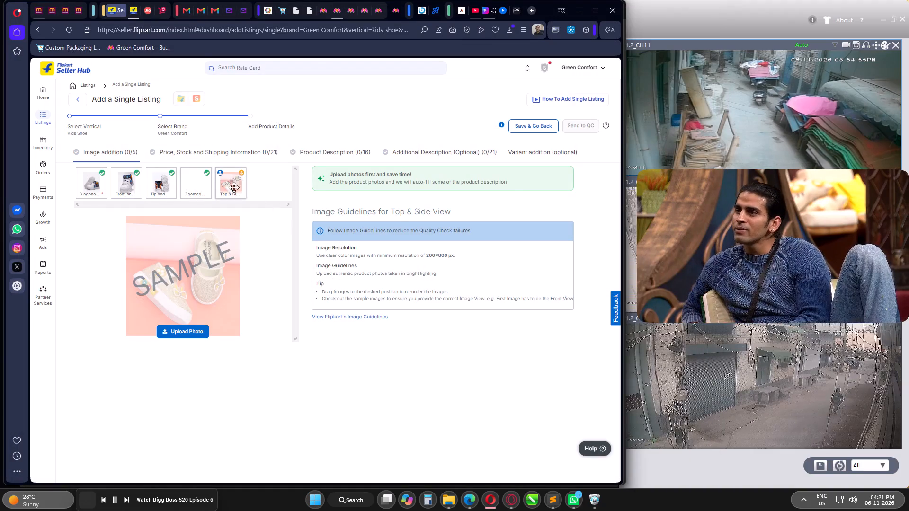
left_click(194, 325)
left_click(293, 255)
key("Return")
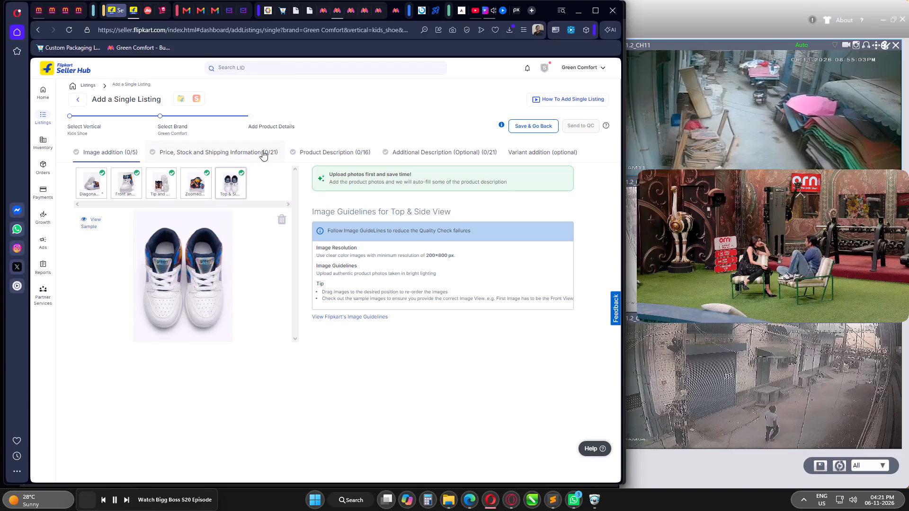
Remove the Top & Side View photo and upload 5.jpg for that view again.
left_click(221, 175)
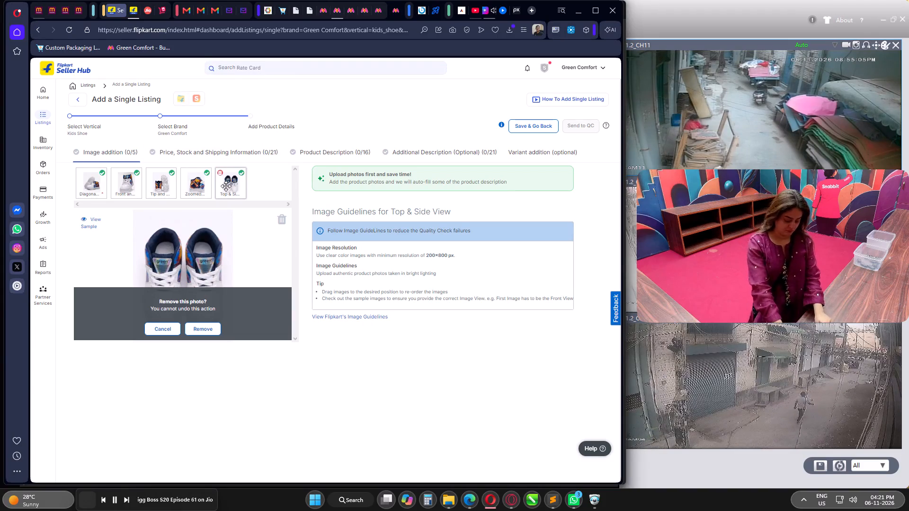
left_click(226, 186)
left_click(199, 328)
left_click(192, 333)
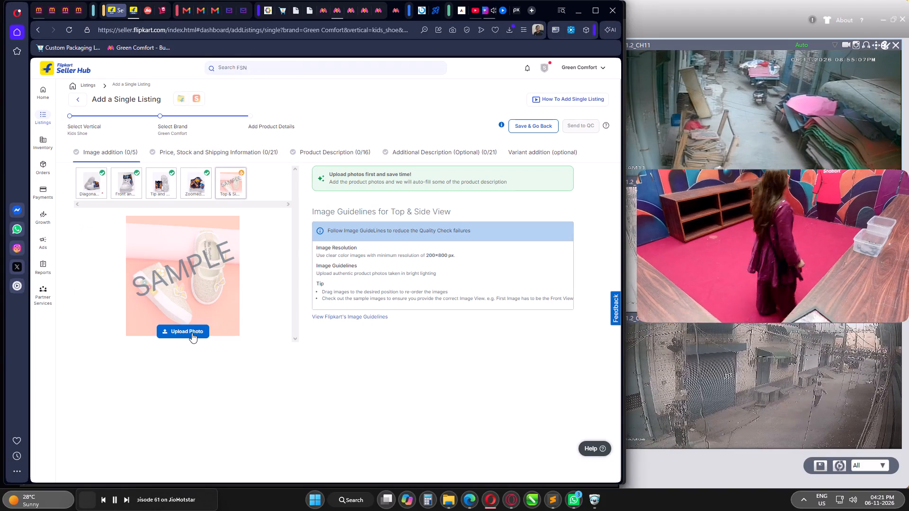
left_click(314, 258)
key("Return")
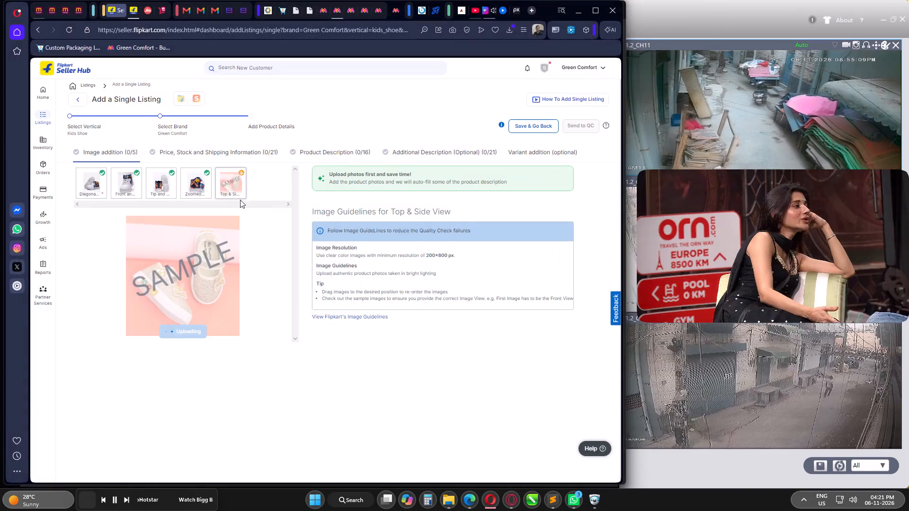
In the price, stock and shipping information, enter the seller SKU ID UV-NARUTO 11C (6NOV26) and copy it.
left_click(265, 149)
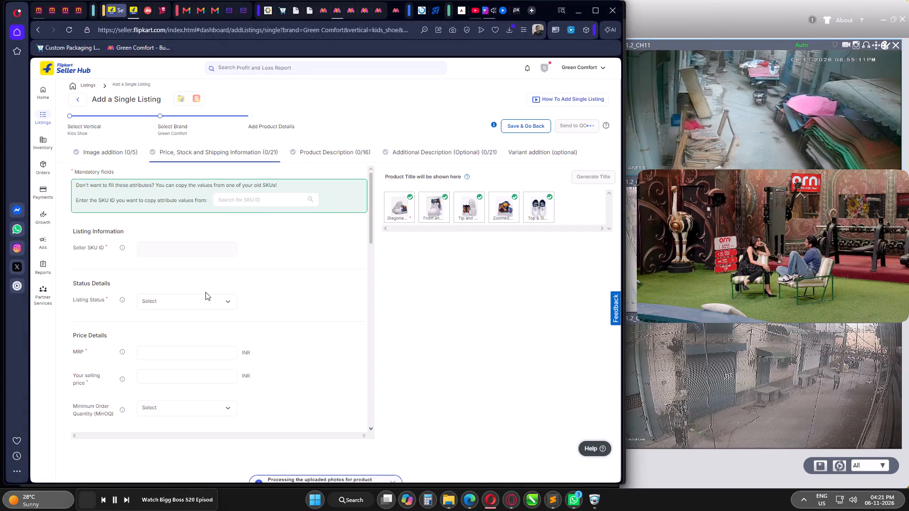
left_click(171, 247)
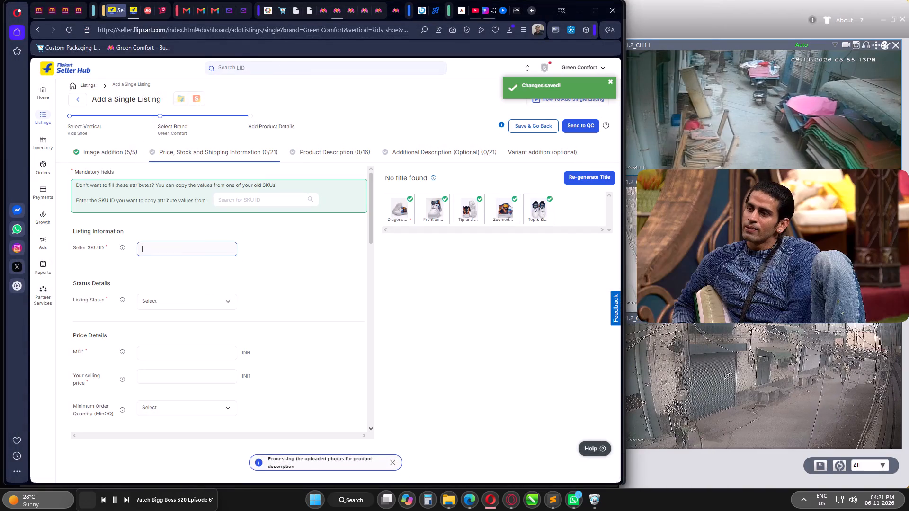
type("UV-NARUTO")
key("space")
type("11C (")
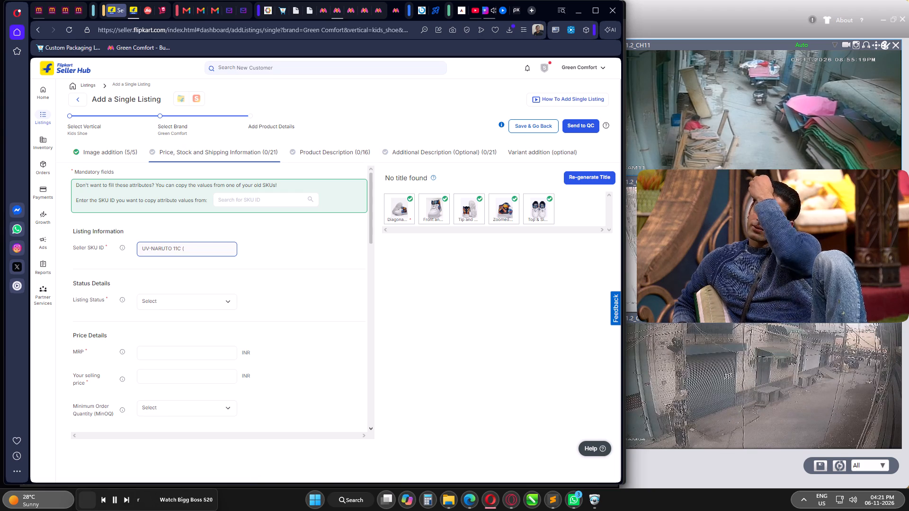
type("6NOV")
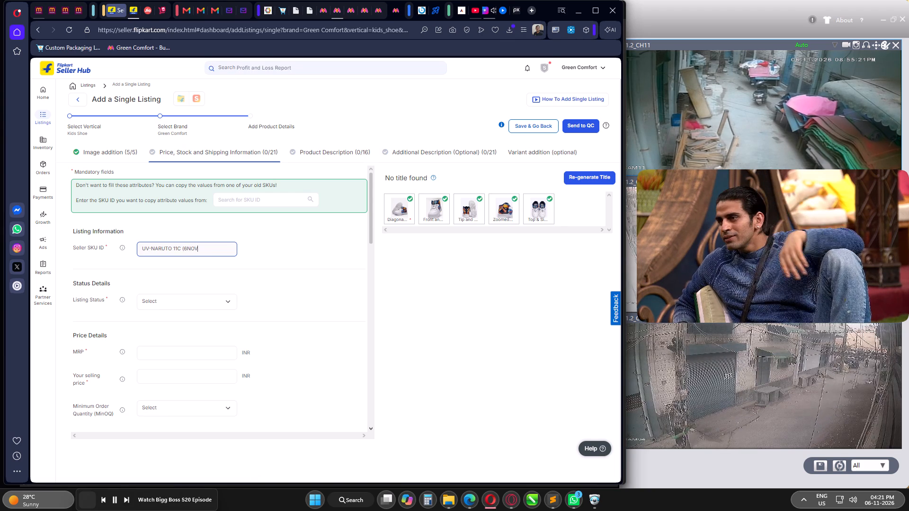
type("26)")
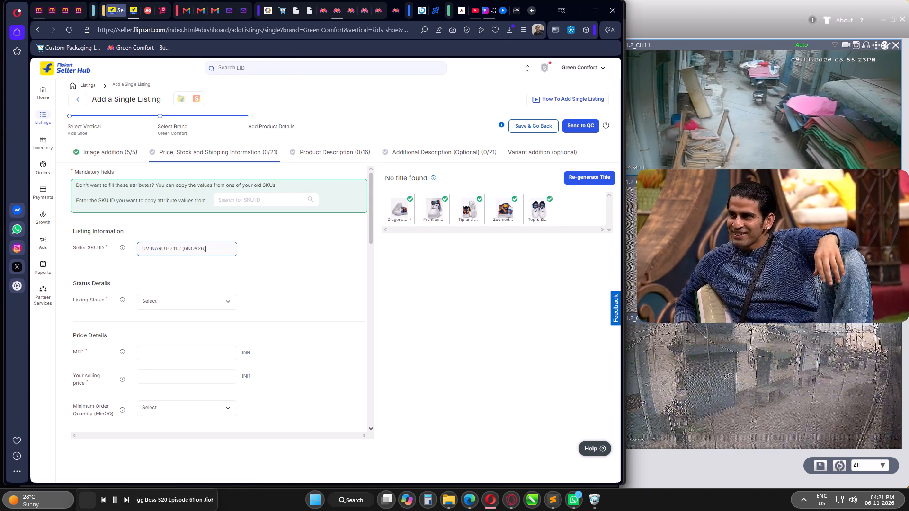
key("ctrl+a")
key("ctrl+c")
left_click(310, 306)
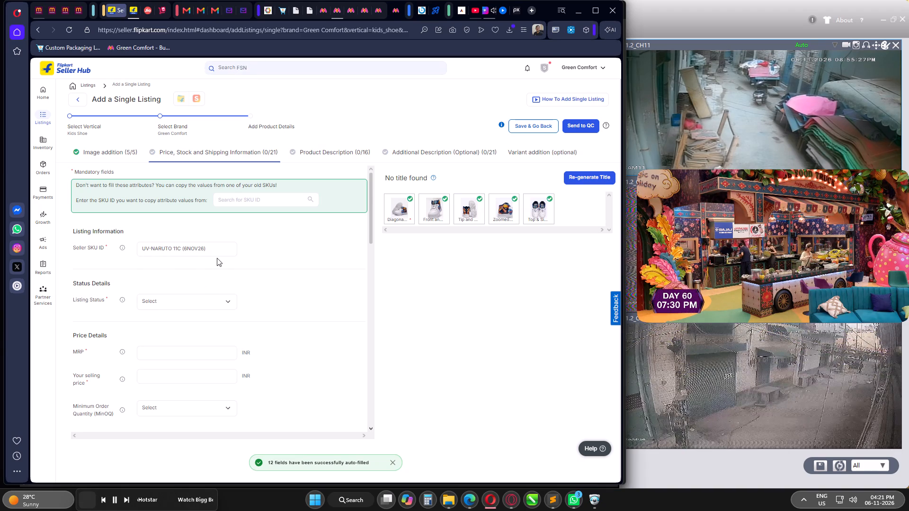
Set the listing status to Active and the MRP to 1499 INR.
scroll(216, 257, "down", 2)
left_click(177, 204)
left_click(155, 255)
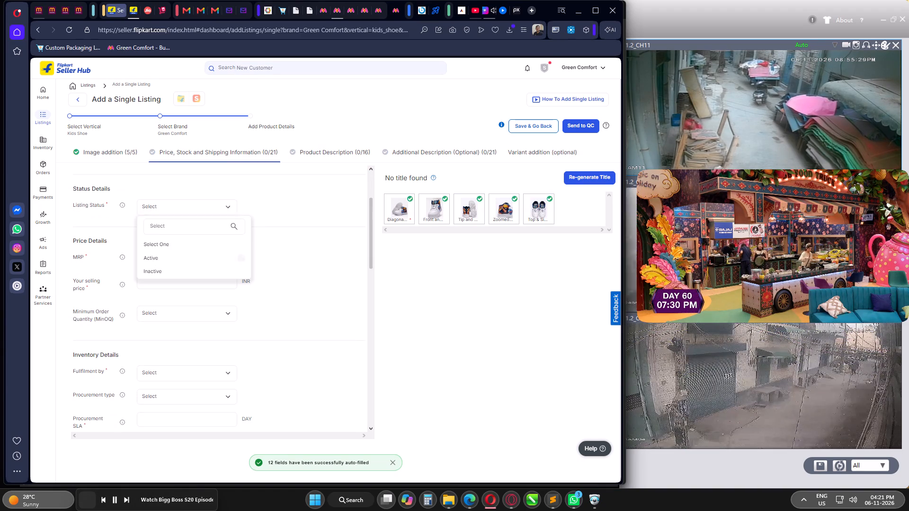
left_click(181, 257)
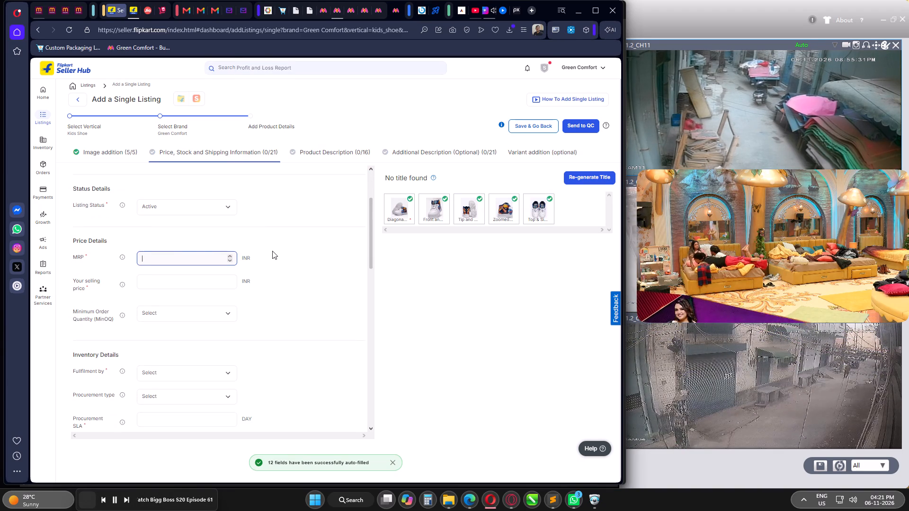
type("1499")
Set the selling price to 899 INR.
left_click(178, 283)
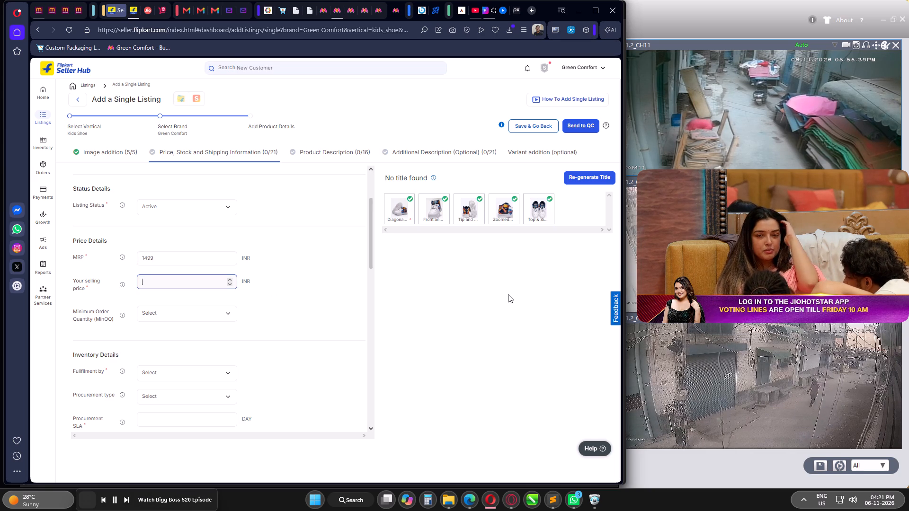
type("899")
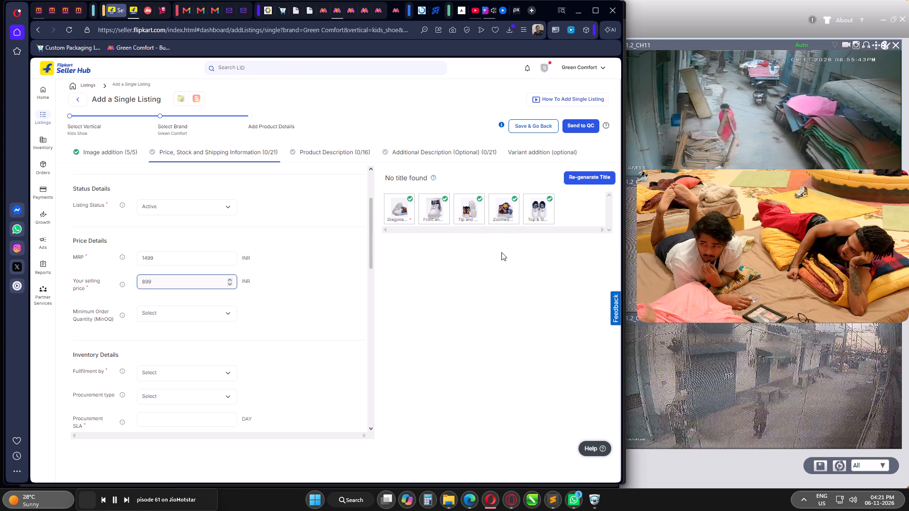
In the other Seller Hub tab, search the active listings for NARUTO to examine the prices of existing UV-NARUTO listings.
left_click(133, 8)
left_click(399, 187)
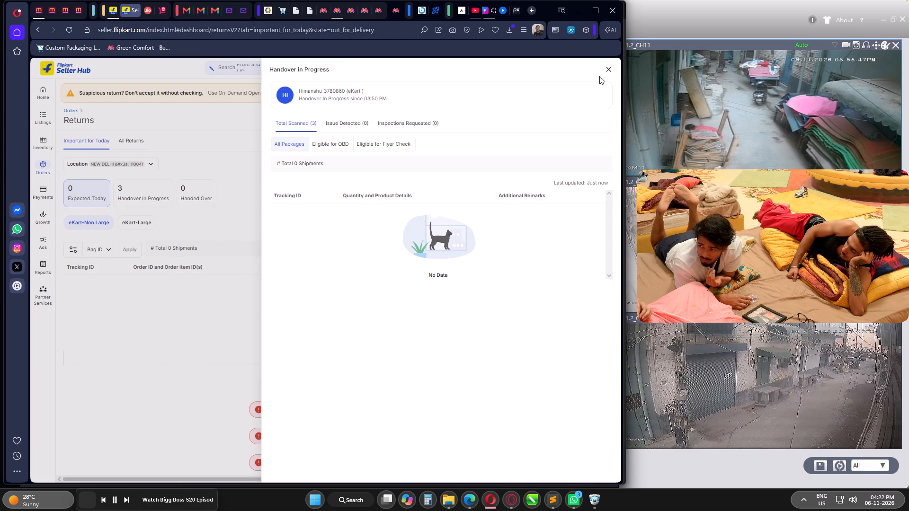
left_click(609, 68)
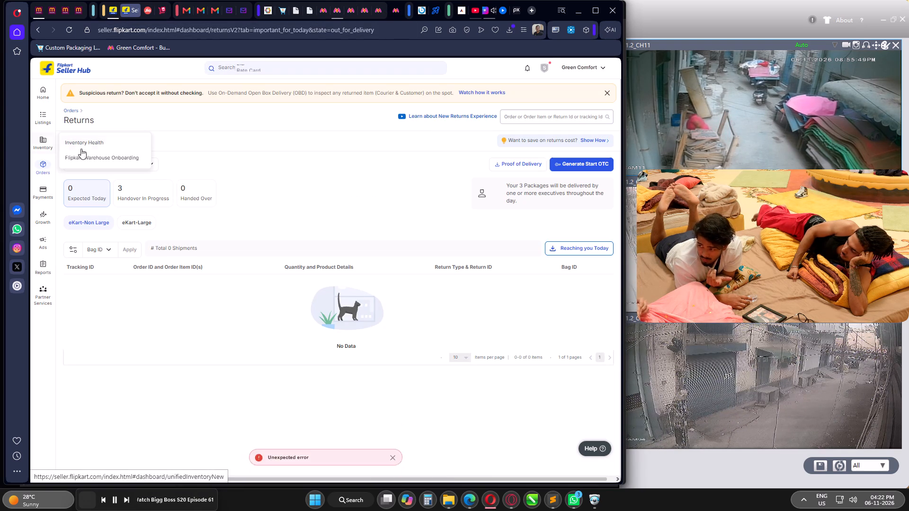
left_click(84, 116)
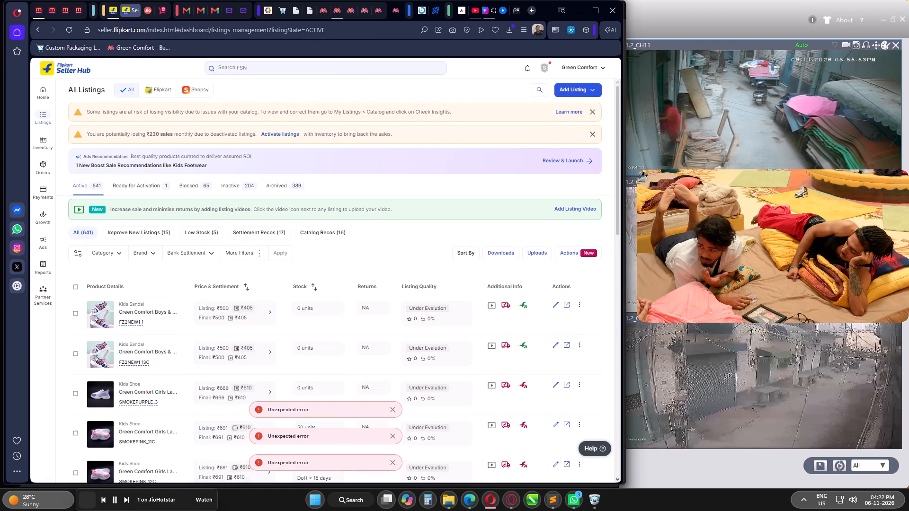
left_click(318, 71)
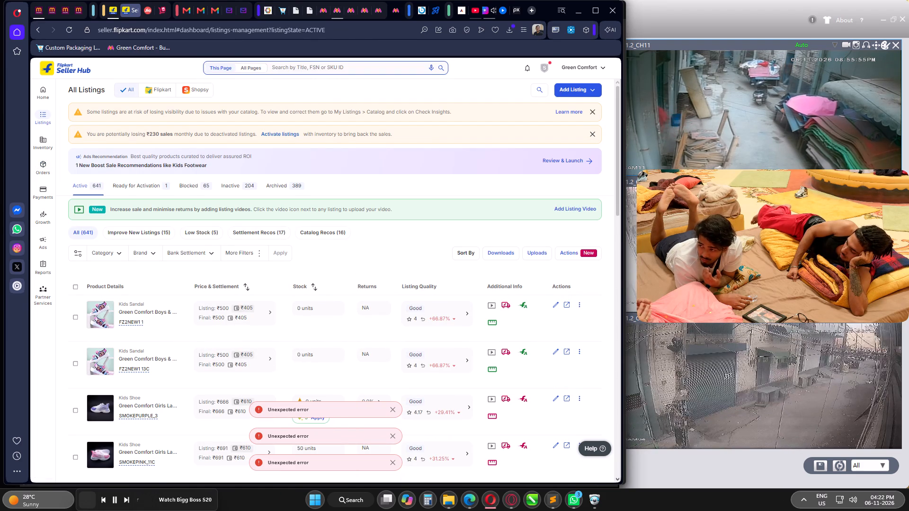
key("u")
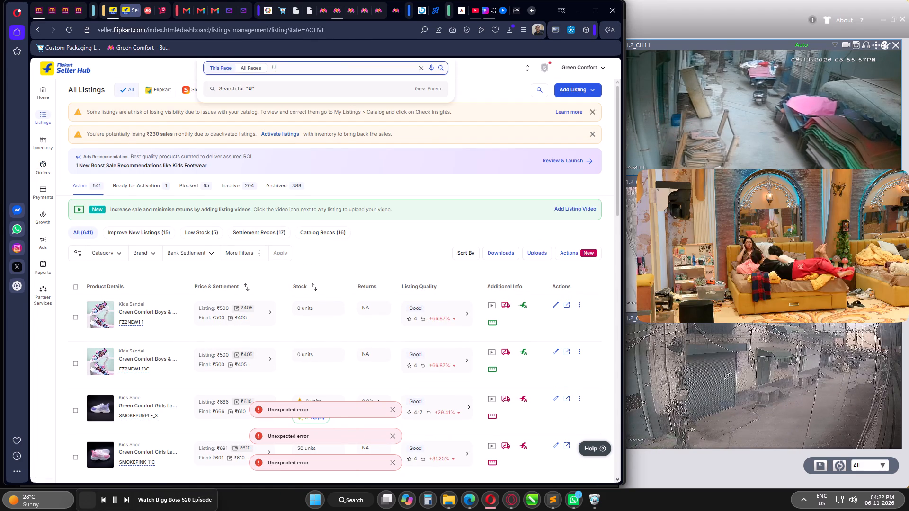
key("BackSpace")
type("NARUTO")
key("Return")
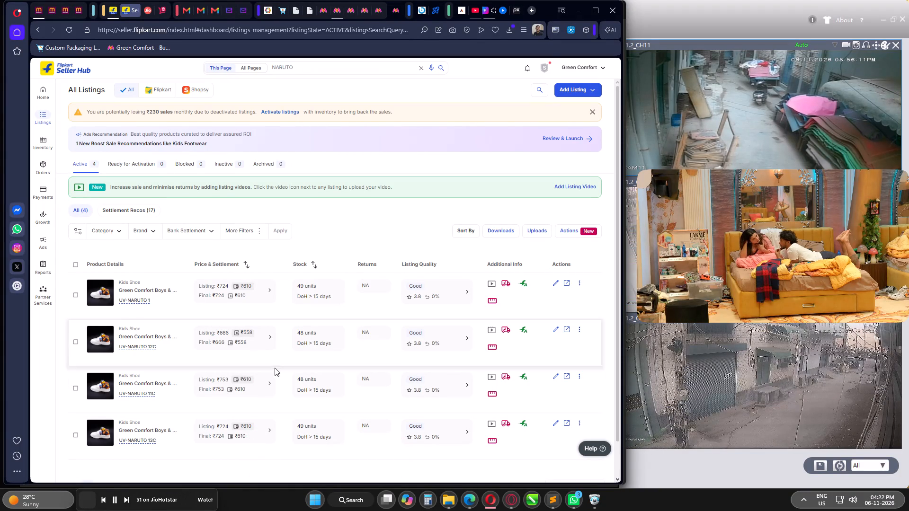
Return to the new listing and set its selling price to 799 INR.
left_click(112, 11)
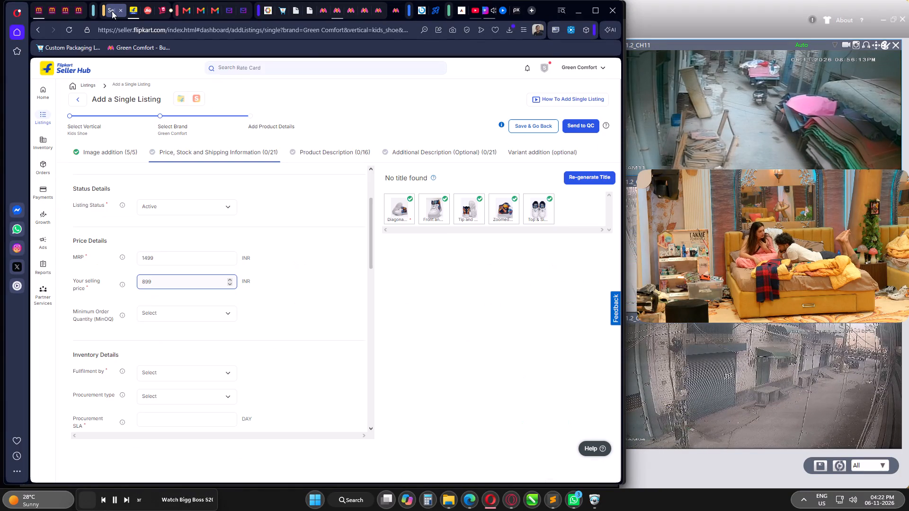
left_click(160, 282)
key("BackSpace")
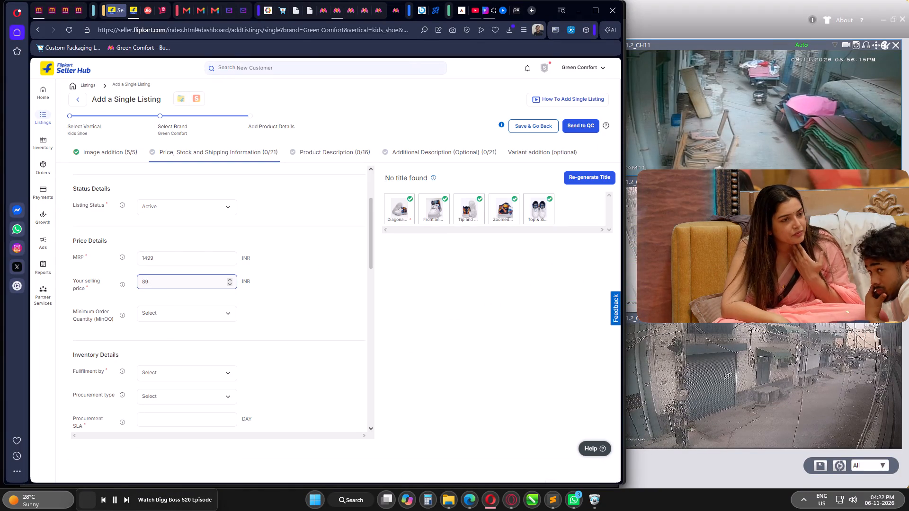
key("BackSpace")
key("BackSpace")
type("799")
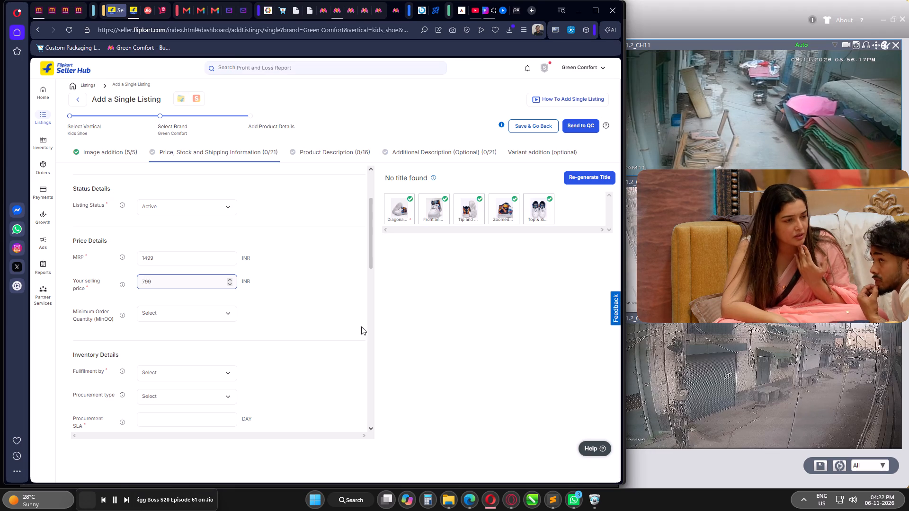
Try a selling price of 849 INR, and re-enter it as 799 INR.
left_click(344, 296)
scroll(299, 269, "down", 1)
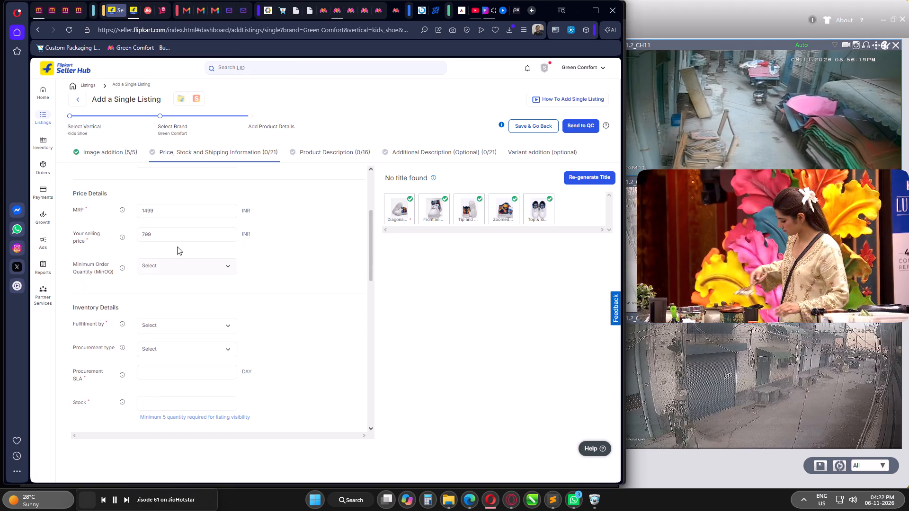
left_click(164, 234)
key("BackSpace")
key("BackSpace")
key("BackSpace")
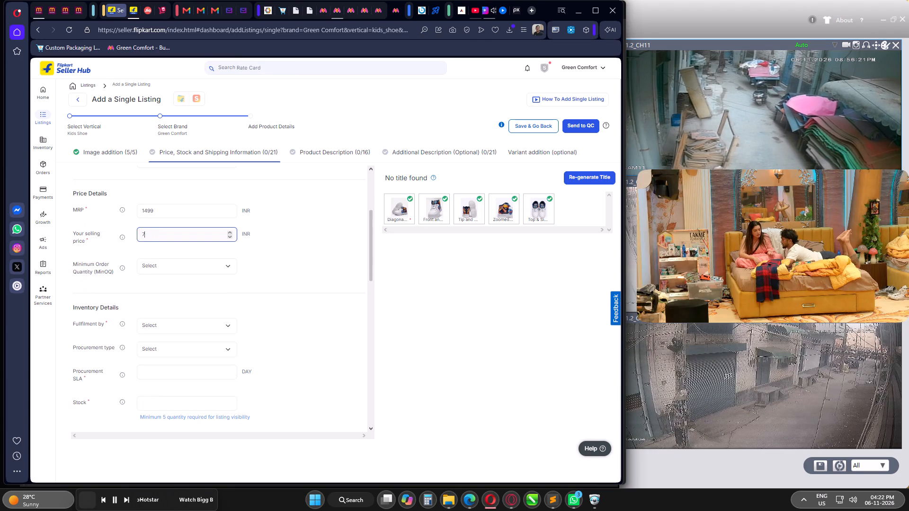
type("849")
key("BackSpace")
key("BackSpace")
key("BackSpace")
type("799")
Set the Minimum Order Quantity in the price details to 1.
left_click(159, 267)
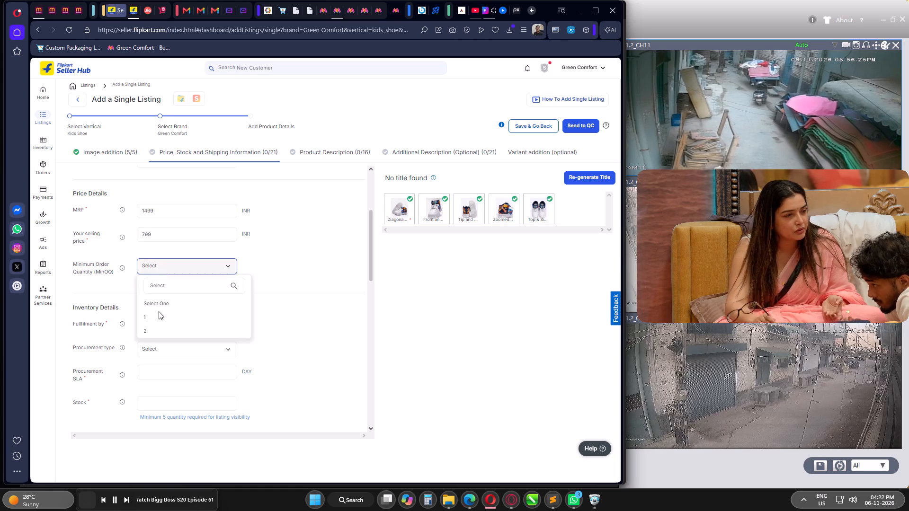
left_click(159, 311)
left_click(169, 317)
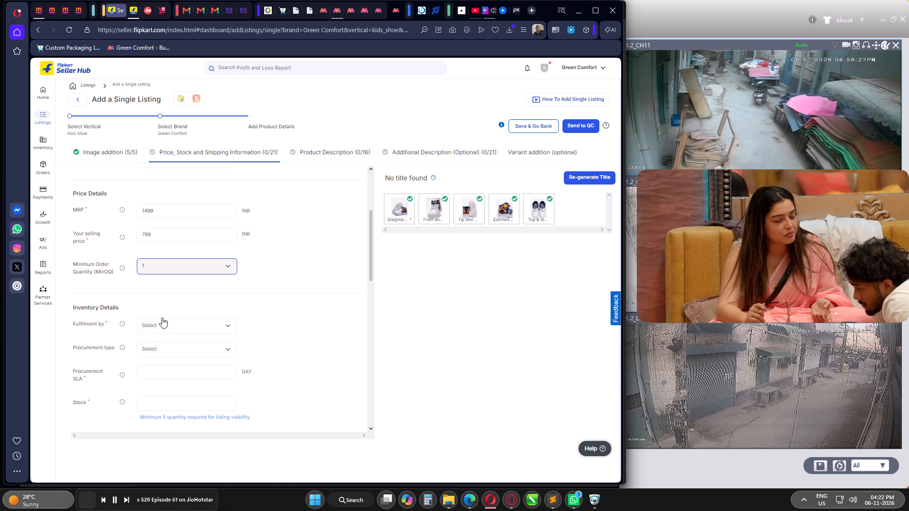
Fill in the inventory details: fulfilment by Seller, procurement type instock, procurement SLA 1 day and stock 50.
left_click(166, 326)
left_click(175, 378)
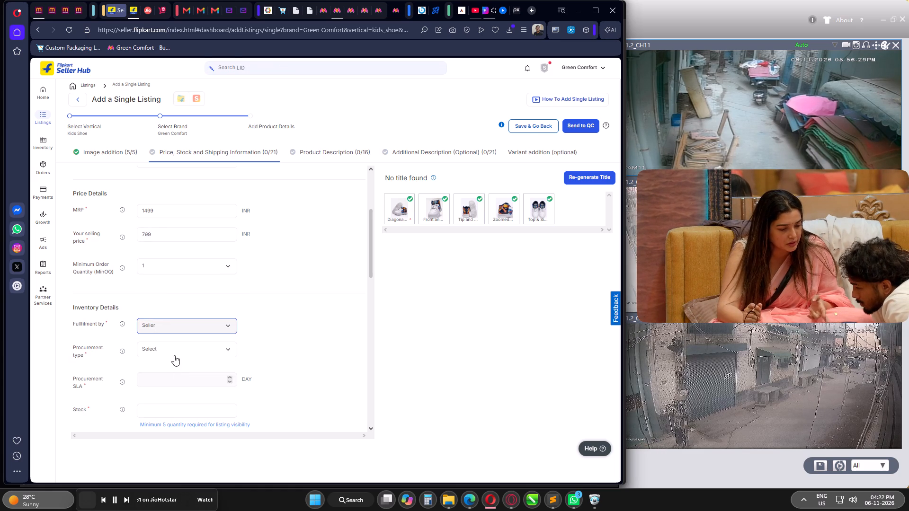
scroll(171, 350, "up", 1, "ctrl")
scroll(171, 350, "down", 4)
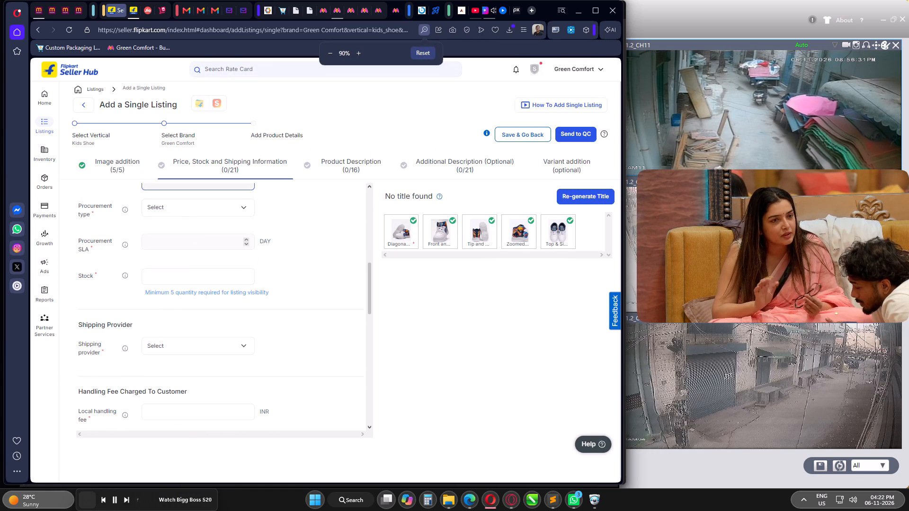
left_click(175, 208)
left_click(165, 267)
left_click(197, 245)
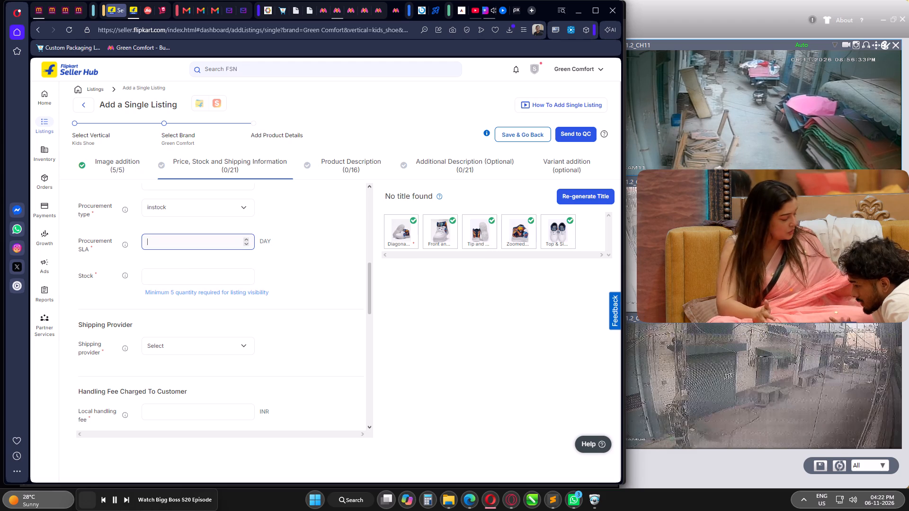
key("1")
left_click(189, 276)
key("5")
key("0")
Set the listing's shipping provider to Flipkart.
left_click(191, 343)
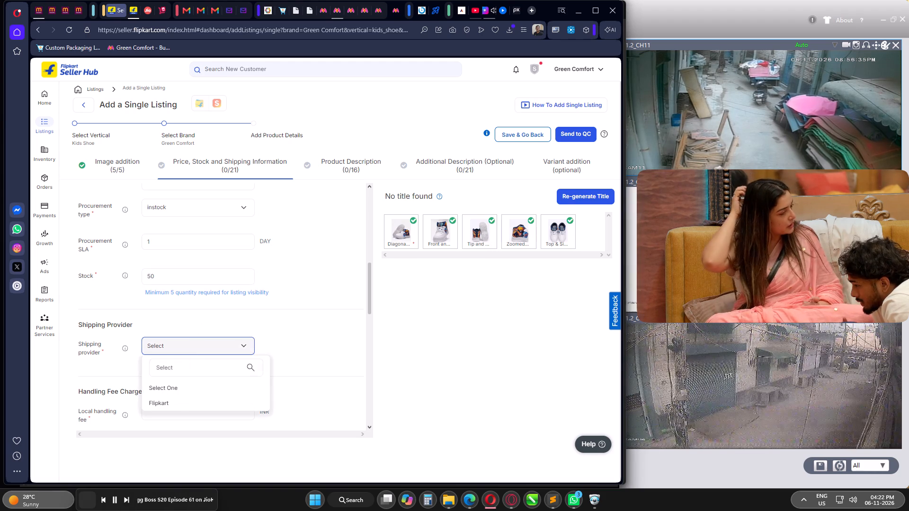
left_click(174, 403)
left_click(375, 342)
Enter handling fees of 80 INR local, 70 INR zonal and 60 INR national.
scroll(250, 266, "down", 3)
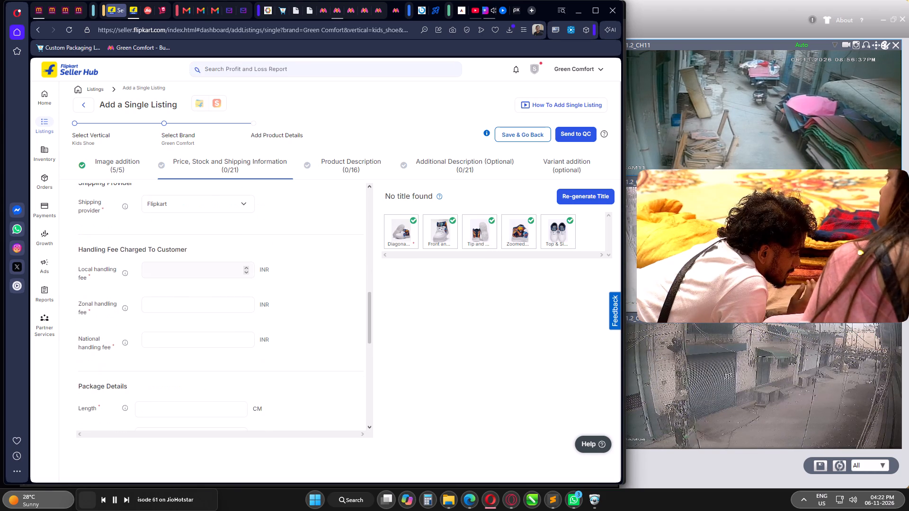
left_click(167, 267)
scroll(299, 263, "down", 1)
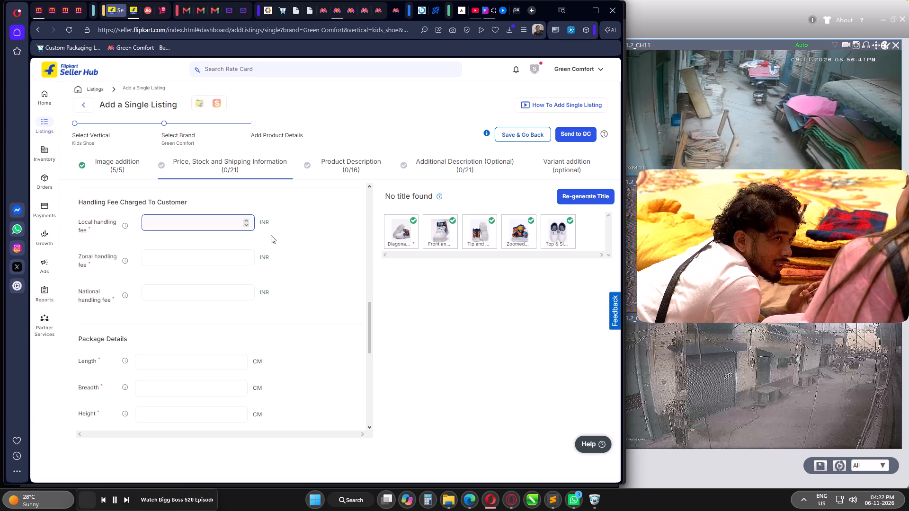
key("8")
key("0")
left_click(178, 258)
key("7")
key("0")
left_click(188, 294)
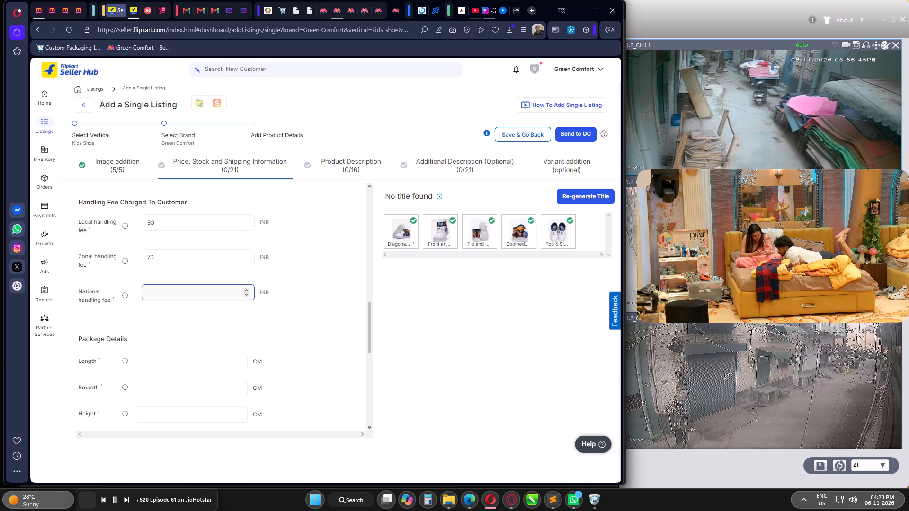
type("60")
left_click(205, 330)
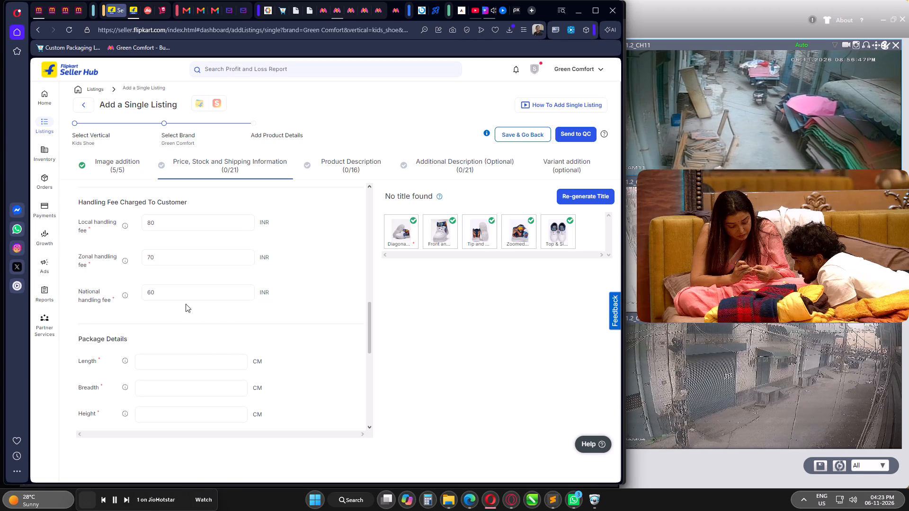
Re-enter the handling fees as 60 INR local, 70 INR zonal and 80 INR national.
left_click_drag(175, 223, 135, 224)
key("6")
key("0")
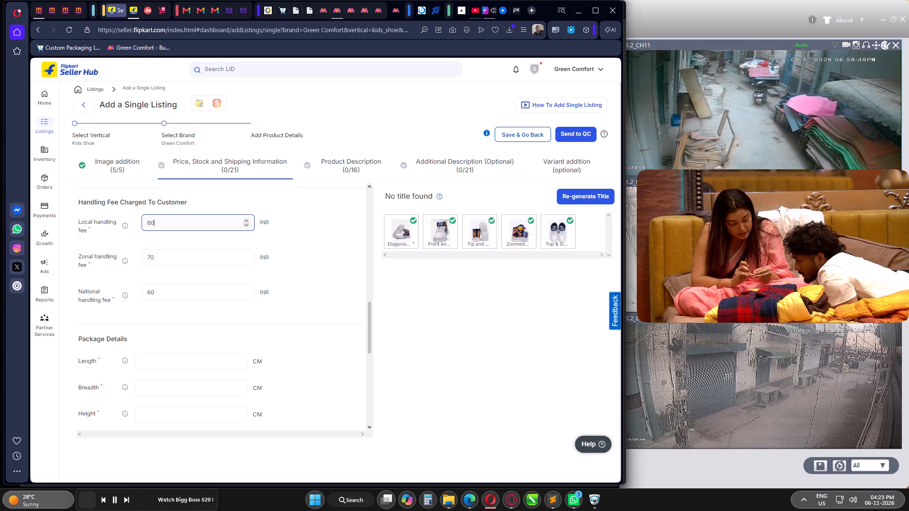
left_click_drag(170, 257, 133, 258)
key("7")
key("0")
left_click_drag(167, 290, 135, 293)
key("8")
key("0")
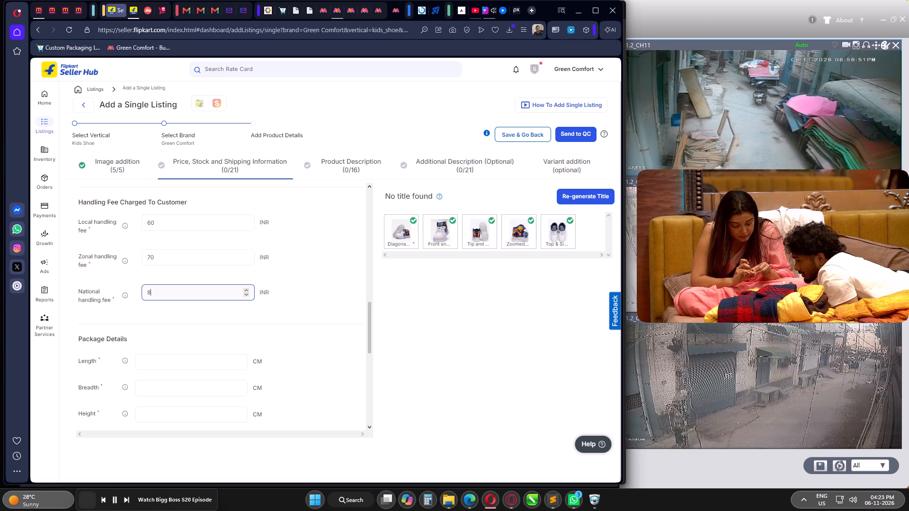
left_click(191, 335)
Check the 11x1 green shoes package size in the Sublime Text notes and set the package length to 24 cm and breadth to 18 cm.
scroll(192, 304, "down", 2)
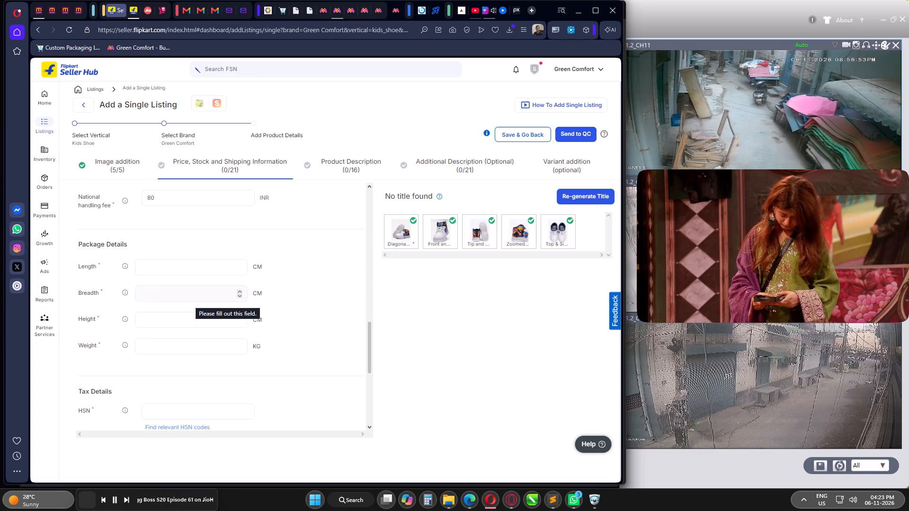
left_click(558, 503)
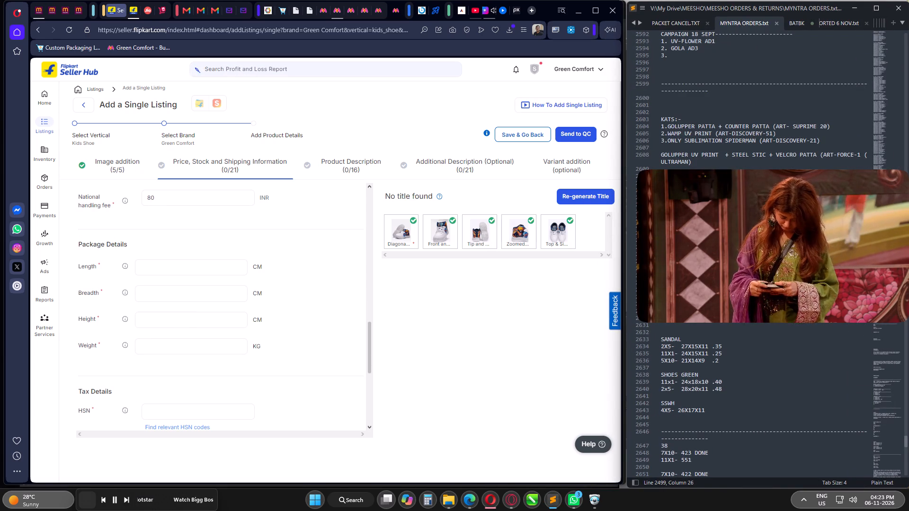
left_click(857, 9)
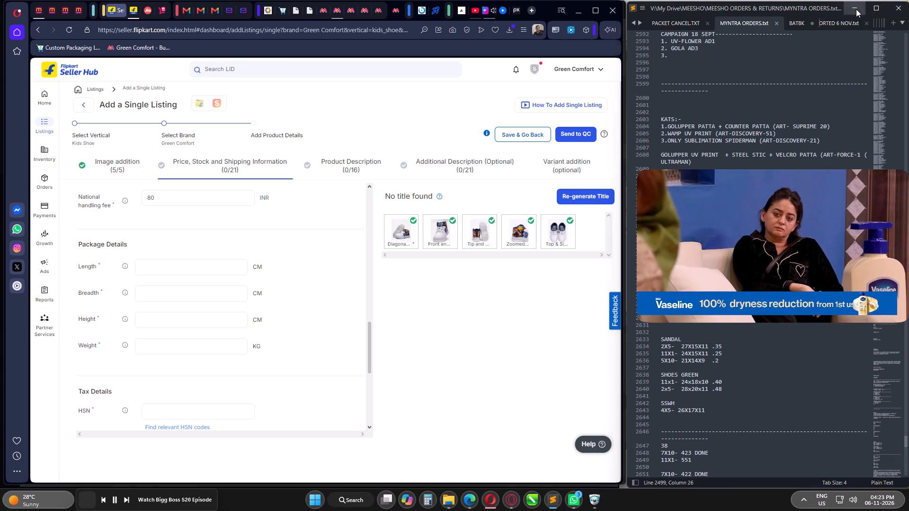
left_click(155, 270)
key("2")
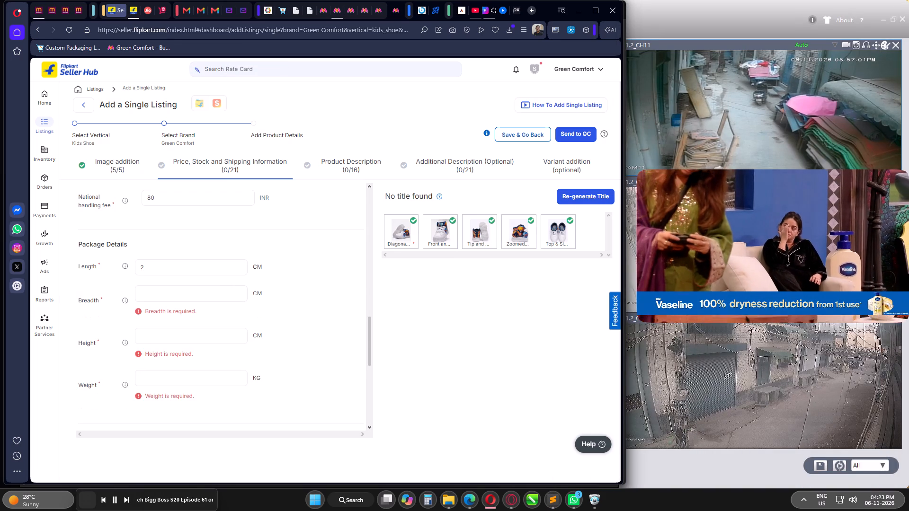
key("4")
left_click(159, 266)
key("4")
left_click(160, 297)
key("1")
key("5")
key("8")
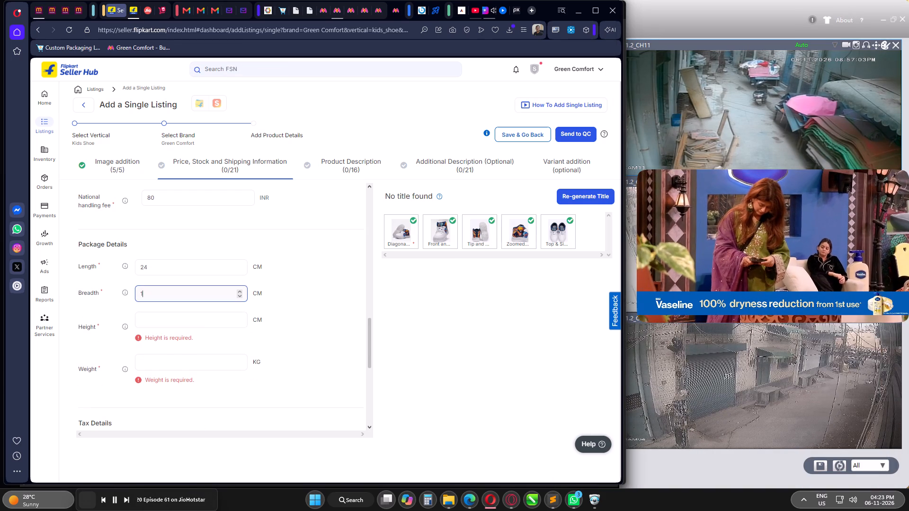
key("BackSpace")
key("BackSpace")
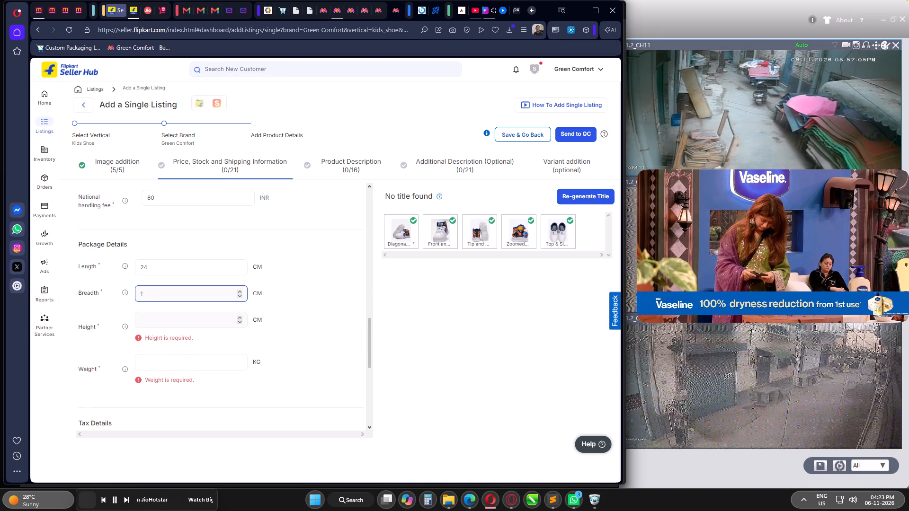
key("8")
Set the package height to 11 cm, rechecking the size in the Sublime Text notes.
left_click(168, 318)
key("1")
key("0")
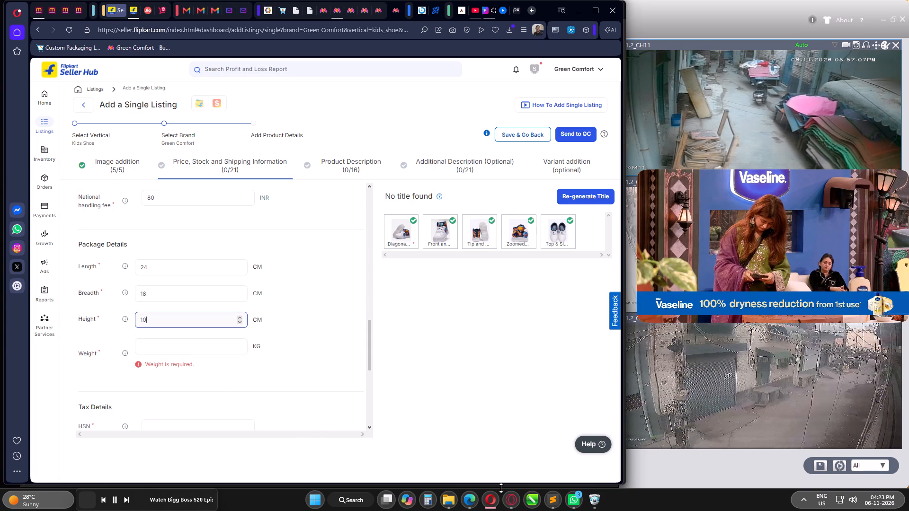
left_click(553, 502)
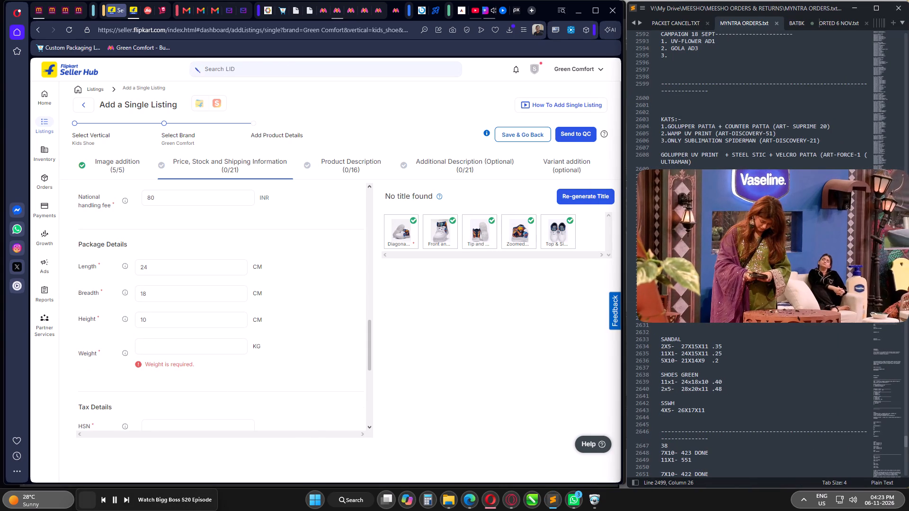
left_click(853, 10)
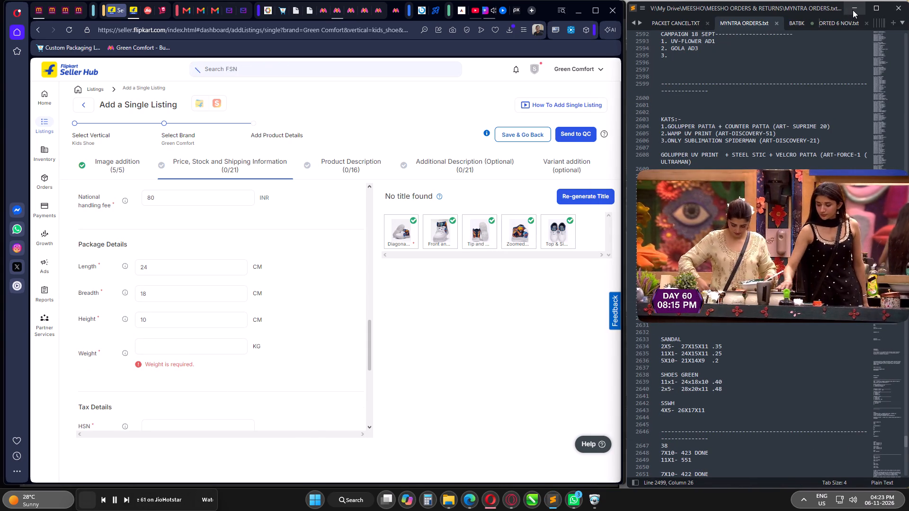
key("BackSpace")
key("1")
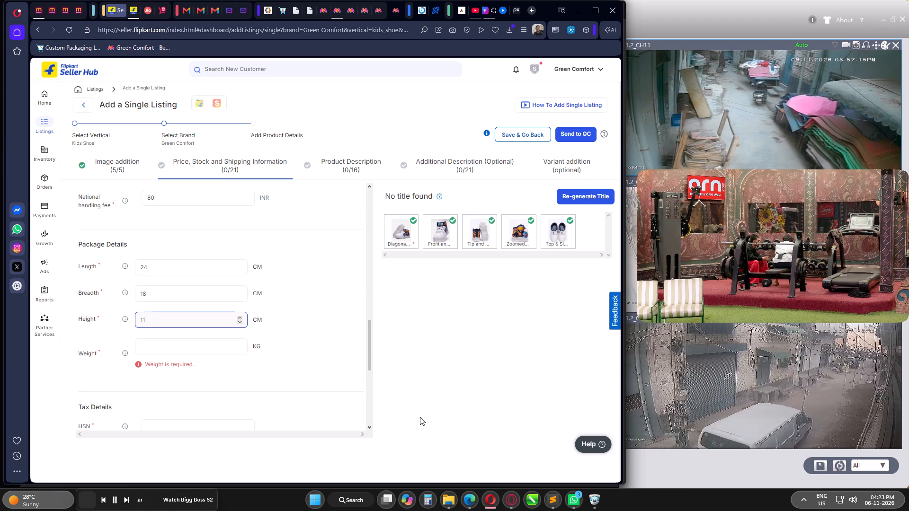
Check the 11x1 green shoes weight in the Sublime Text notes and set the package weight to .40 kg.
left_click(549, 498)
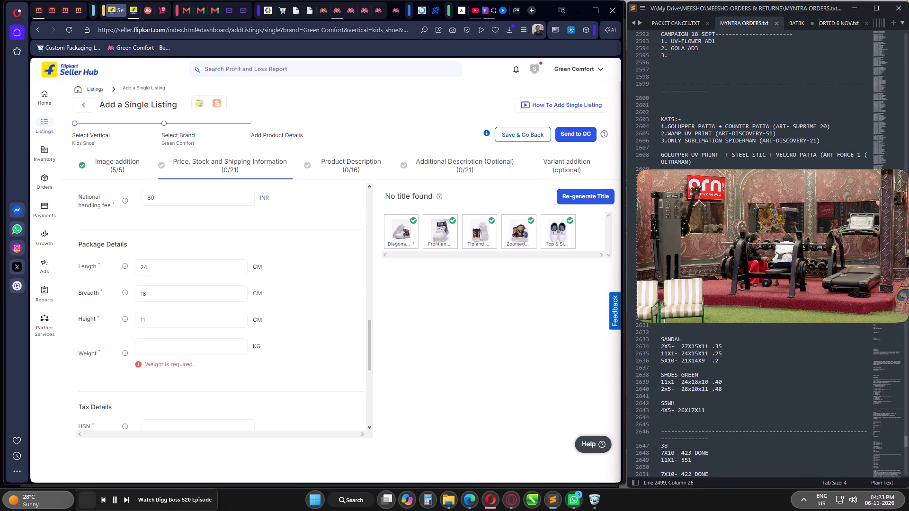
left_click(855, 9)
left_click(158, 345)
key("period")
key("4")
key("0")
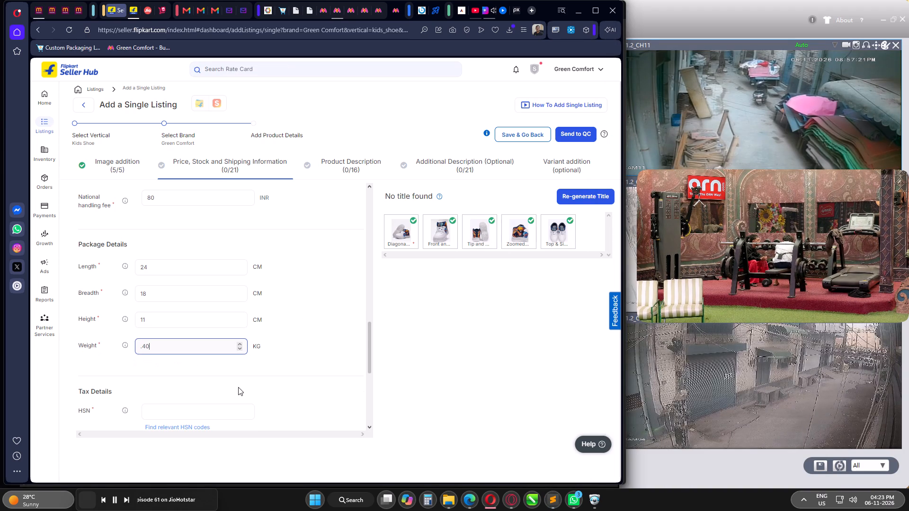
left_click(244, 385)
Fill in the tax details by choosing HSN code 64029990 from the relevant codes and tax code GST_5.
scroll(236, 300, "down", 2)
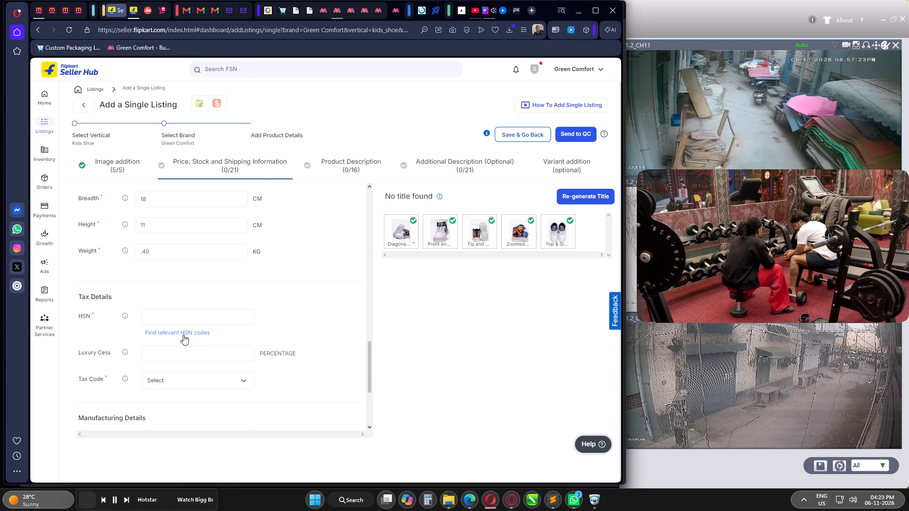
left_click(183, 335)
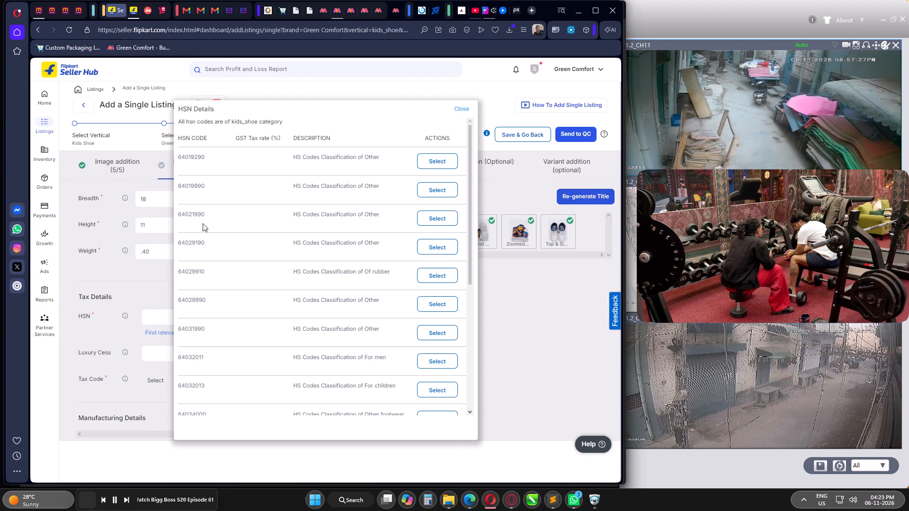
left_click(446, 304)
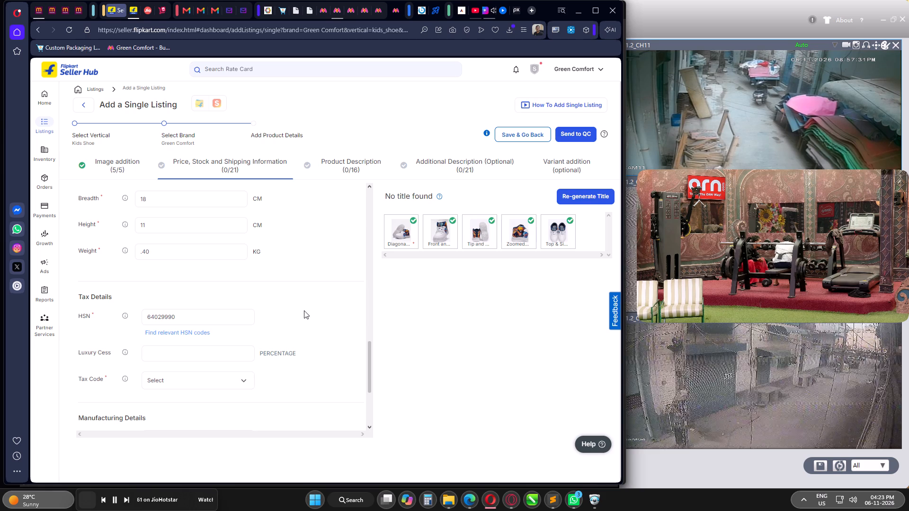
scroll(304, 303, "down", 2)
left_click(196, 284)
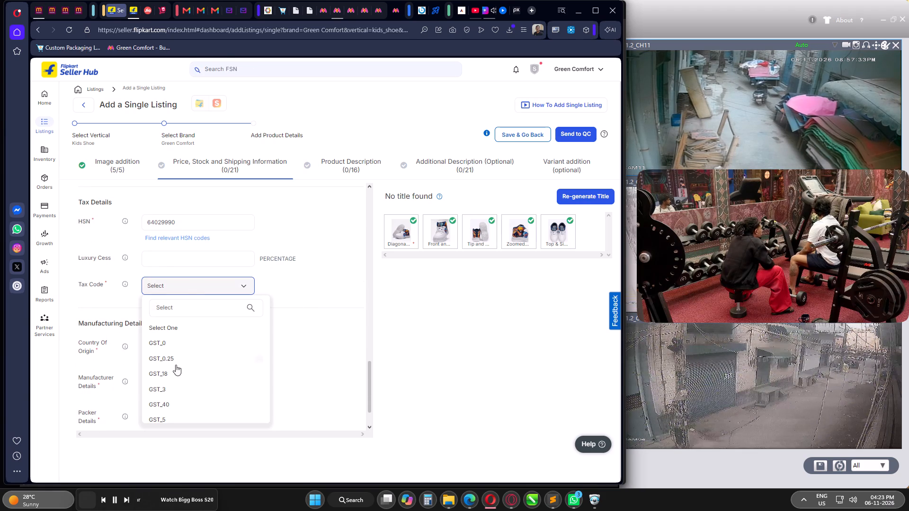
left_click(174, 421)
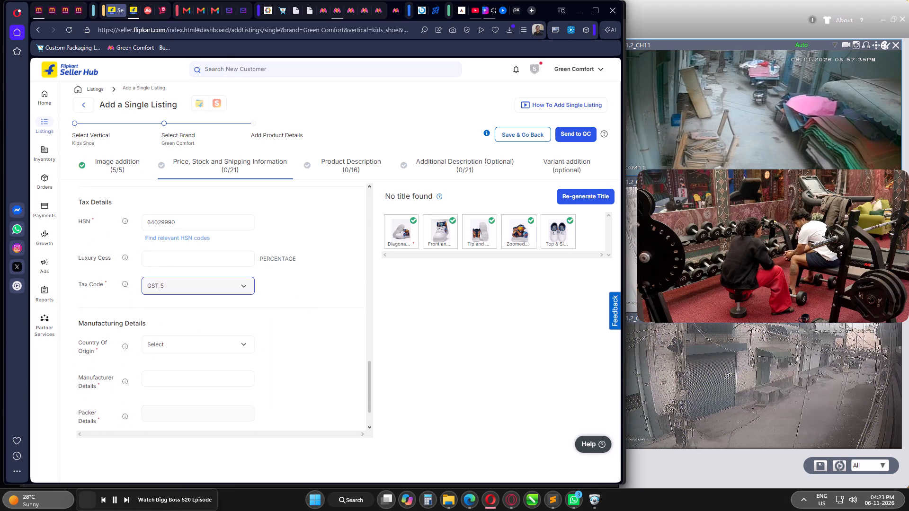
left_click(312, 344)
Set the Country Of Origin in the manufacturing details to India.
scroll(173, 313, "down", 2)
left_click(169, 296)
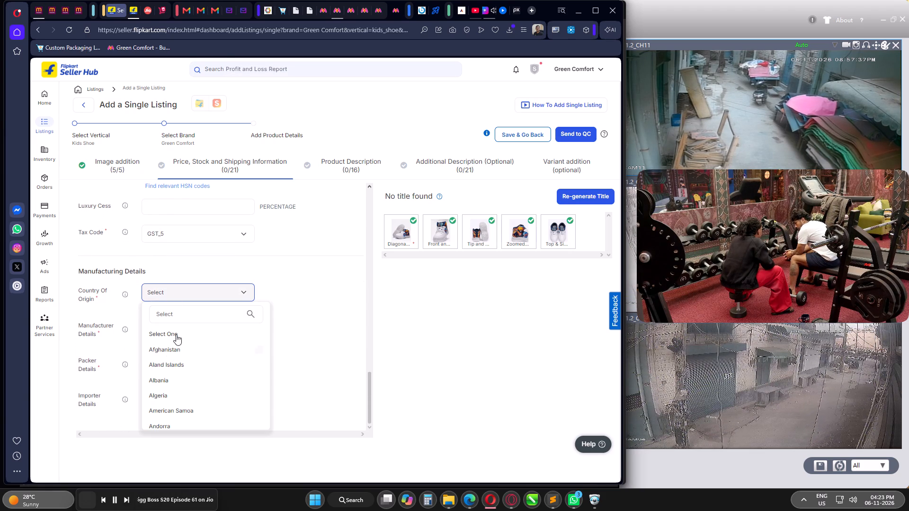
left_click(184, 313)
type("IN")
left_click(193, 333)
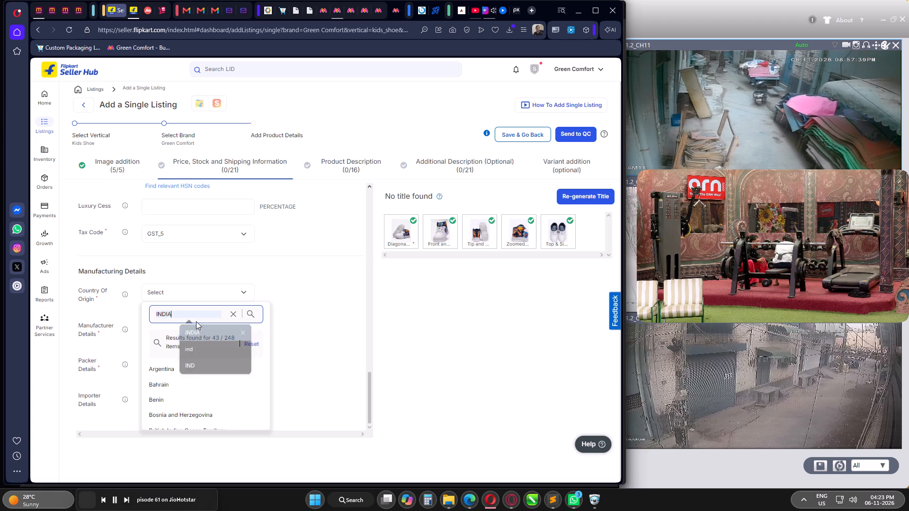
left_click(170, 382)
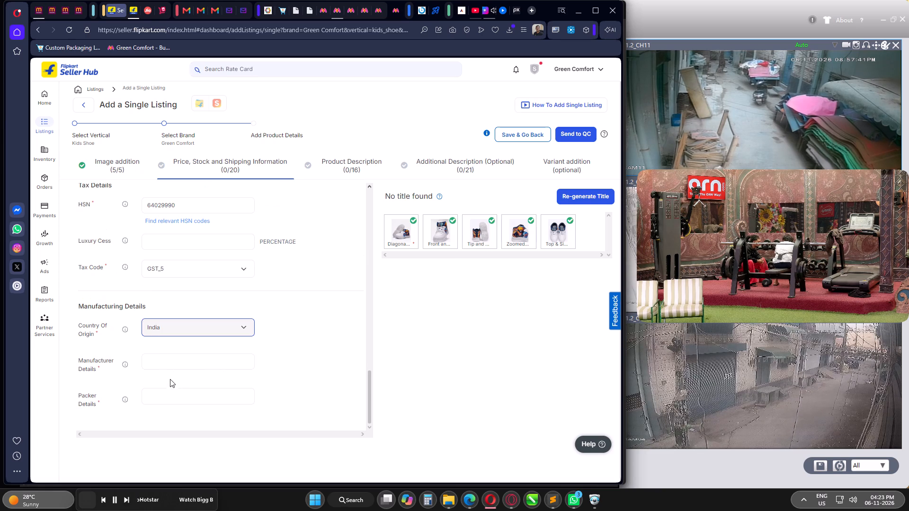
Fill in the Manufacturer Details and Packer Details with the saved entry from the clipboard history.
left_click(155, 355)
key("super+v")
scroll(215, 304, "down", 3)
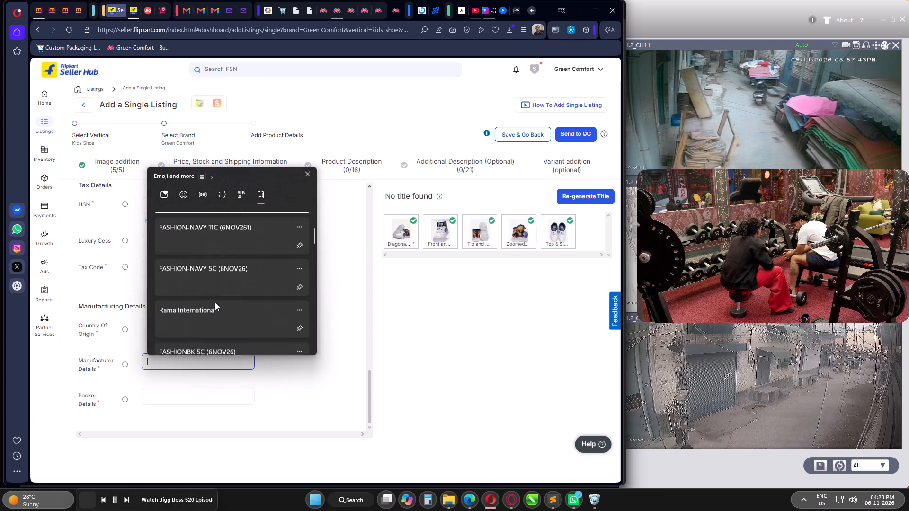
scroll(215, 302, "down", 1)
left_click(207, 287)
key("ctrl+v")
left_click(171, 399)
key("super+v")
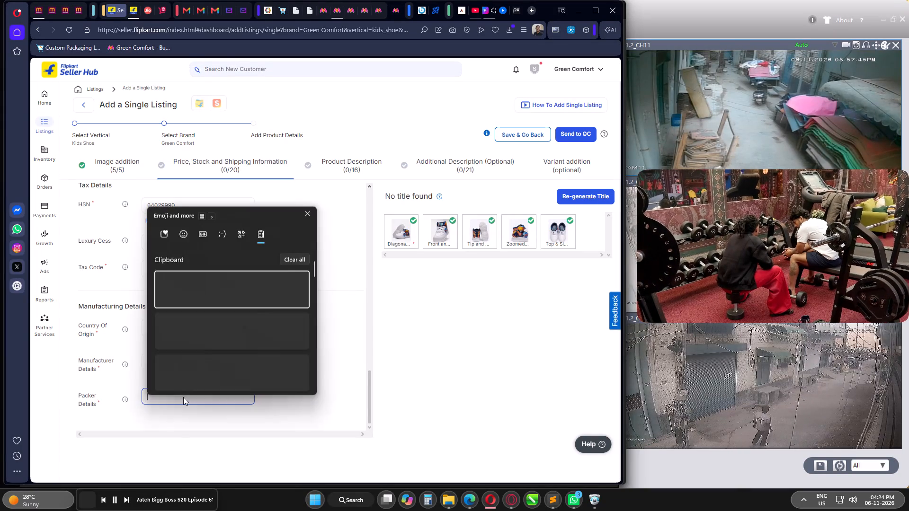
scroll(211, 327, "down", 4)
left_click(210, 320)
key("ctrl+v")
Copy the Seller SKU ID UV-NARUTO 11C (6NOV26) into the Style Code of the product description.
scroll(284, 375, "up", 12)
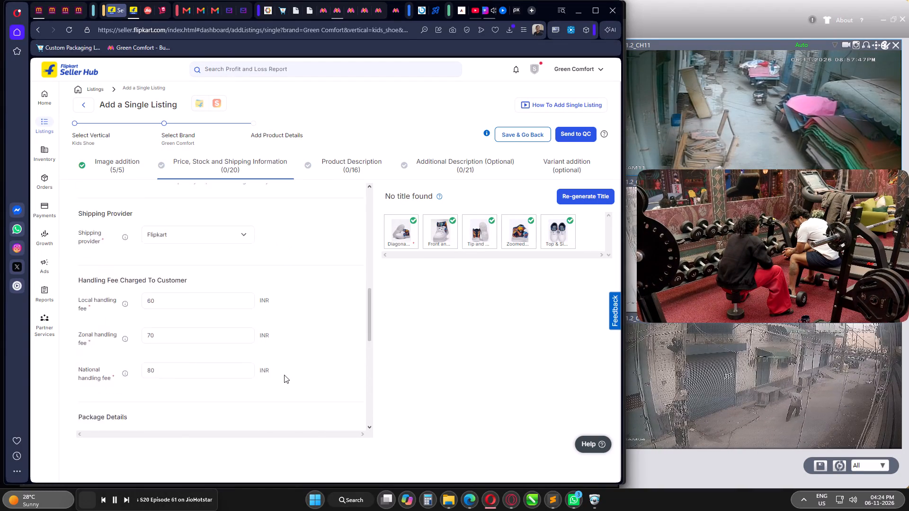
scroll(284, 375, "up", 10)
left_click_drag(228, 276, 127, 286)
key("ctrl+c")
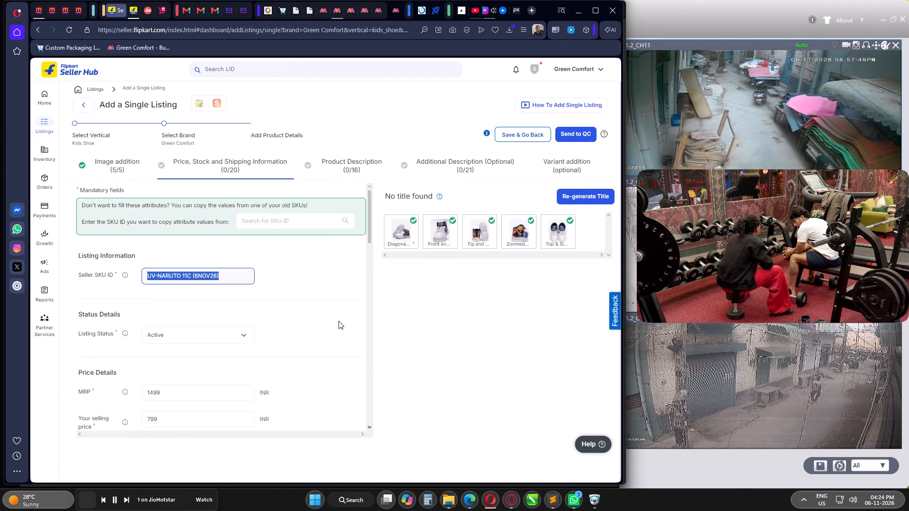
left_click(339, 321)
left_click(355, 168)
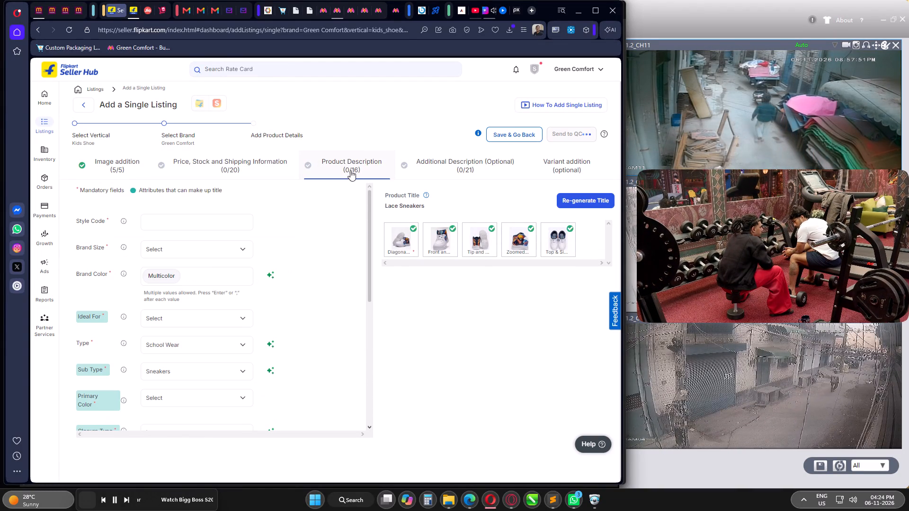
left_click(178, 220)
key("ctrl+v")
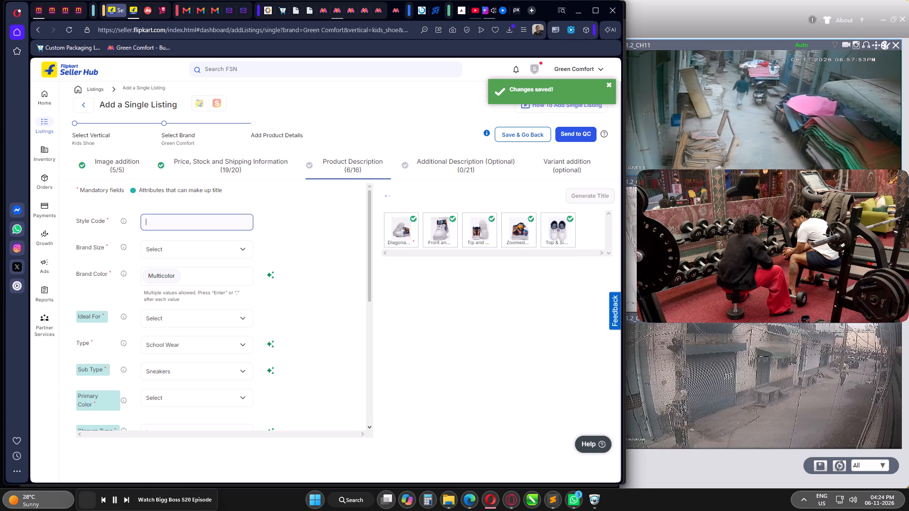
Set the Brand Size in the product description to 11C.
left_click(182, 247)
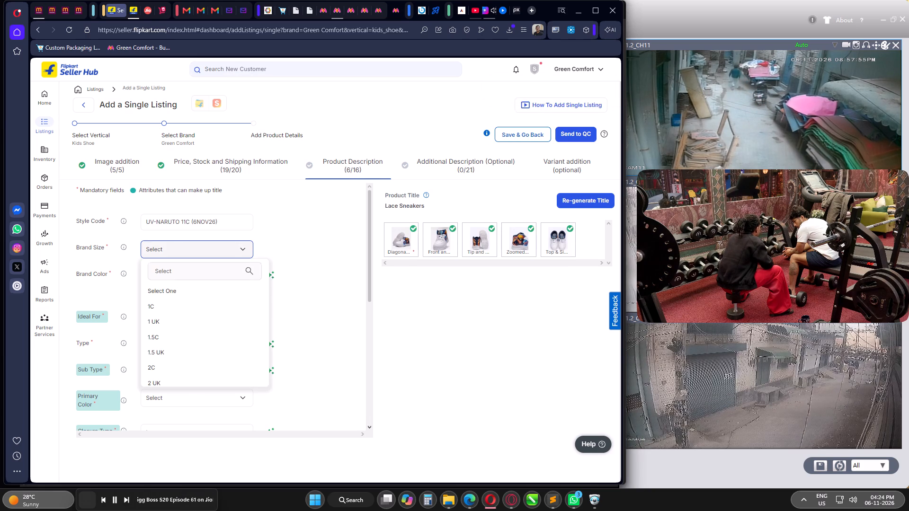
left_click(194, 272)
type("11")
left_click(160, 358)
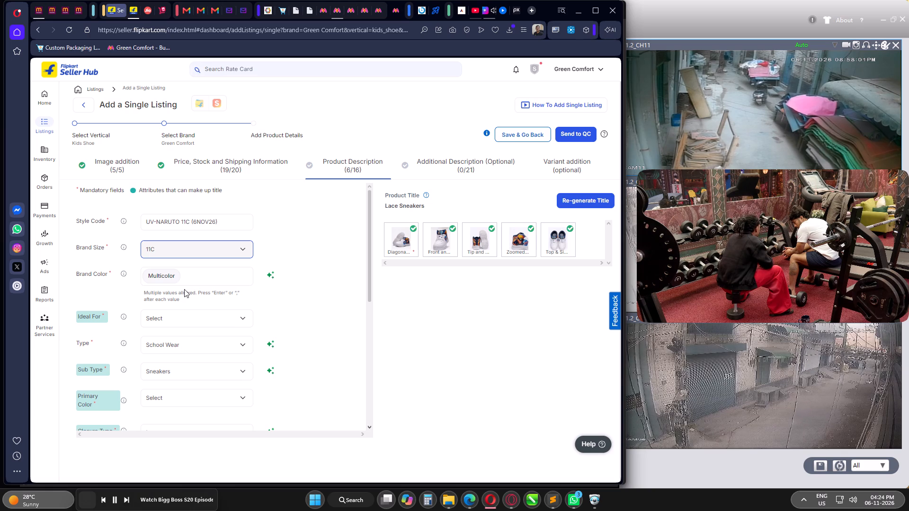
Set Ideal For to Boys and change the shoe Type to Casual Wear.
scroll(169, 294, "down", 1)
left_click(174, 270)
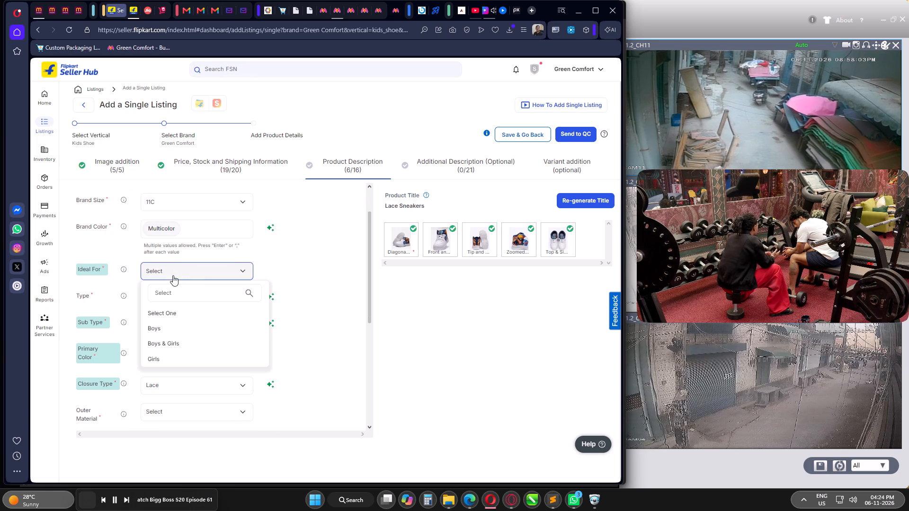
left_click(164, 329)
left_click(187, 296)
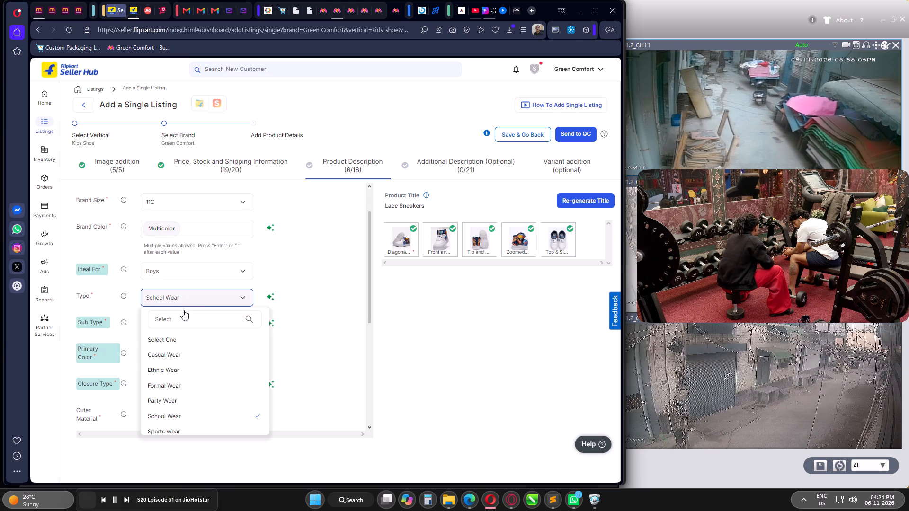
scroll(181, 384, "down", 5)
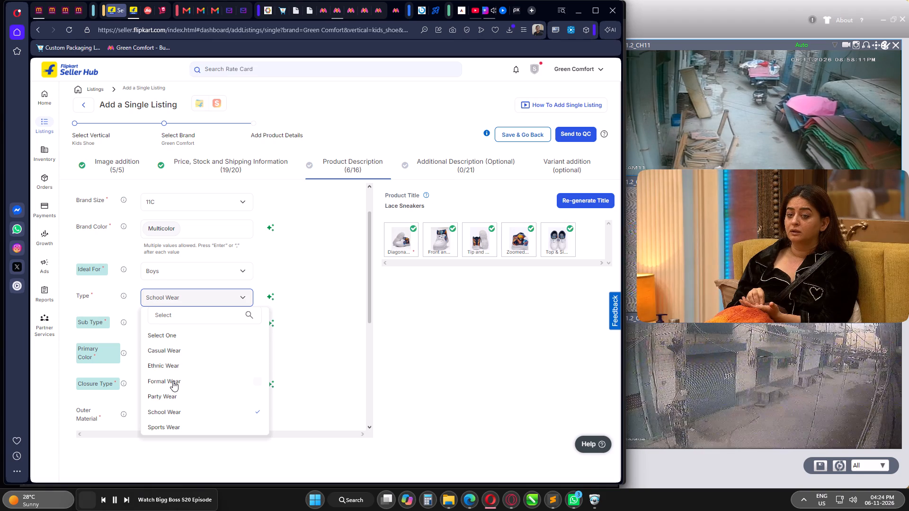
left_click(178, 352)
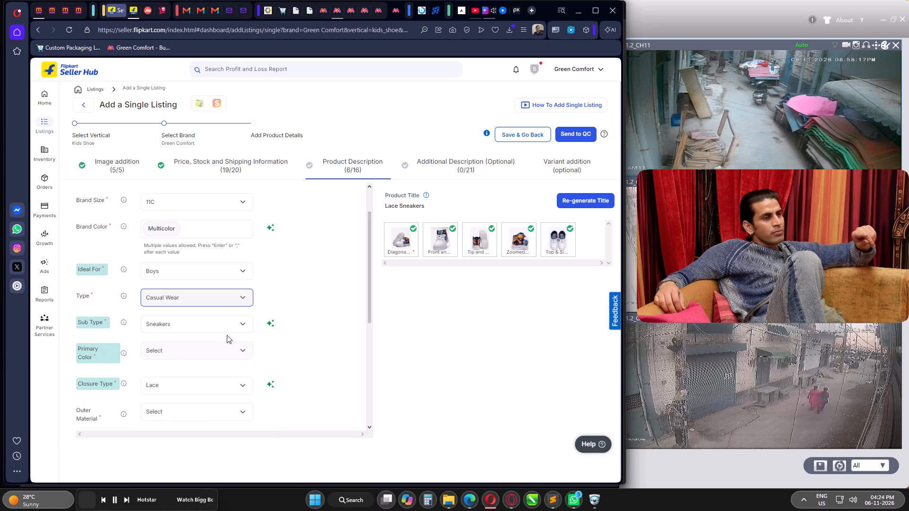
Find Multicolor among the color options and set it as the Primary Color.
left_click(185, 354)
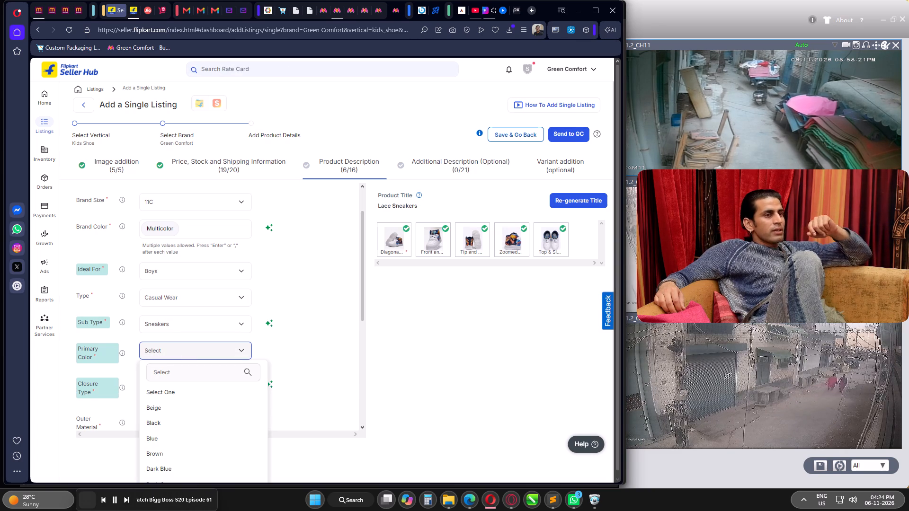
left_click(185, 378)
type("MU")
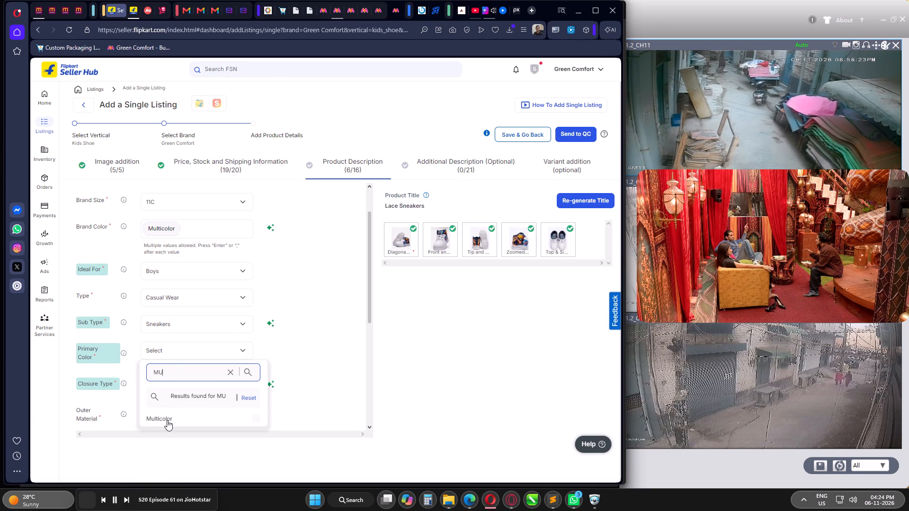
left_click(167, 420)
left_click(318, 355)
Set the Outer Material of the shoe to Patent Leather.
scroll(260, 292, "down", 2)
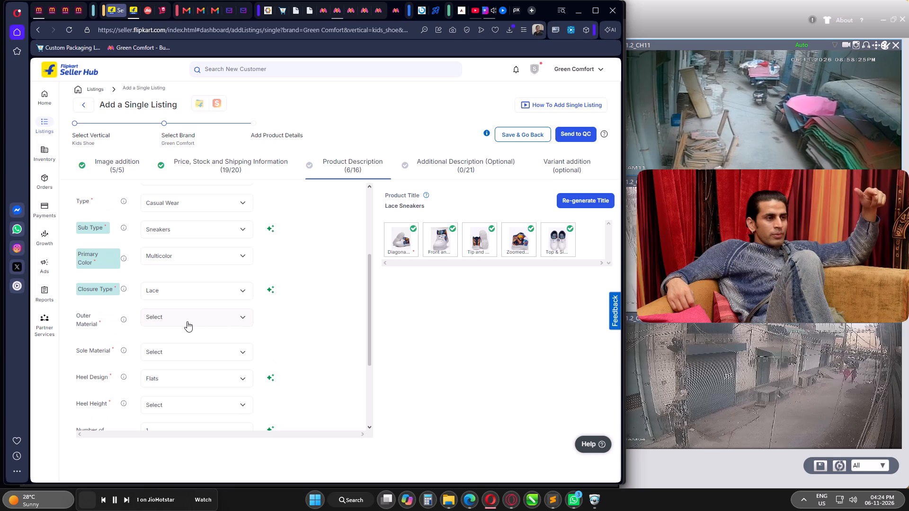
left_click(187, 321)
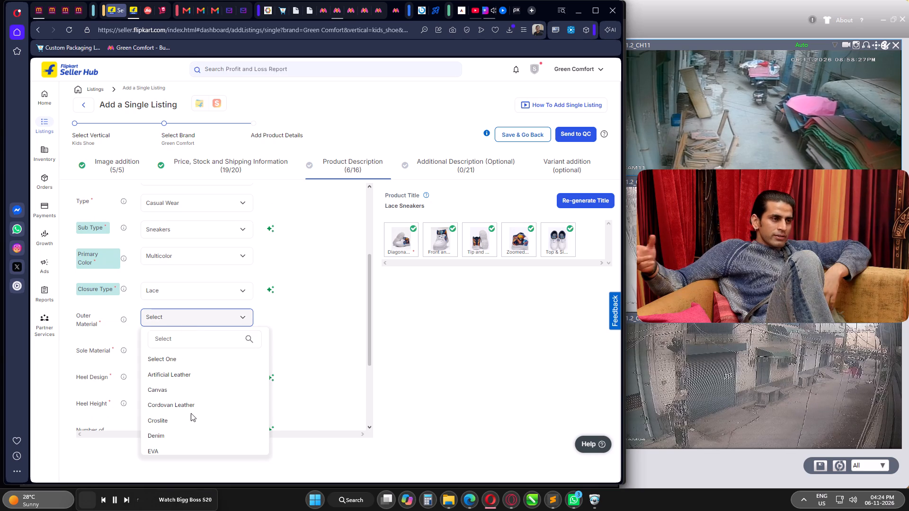
scroll(191, 394, "down", 3)
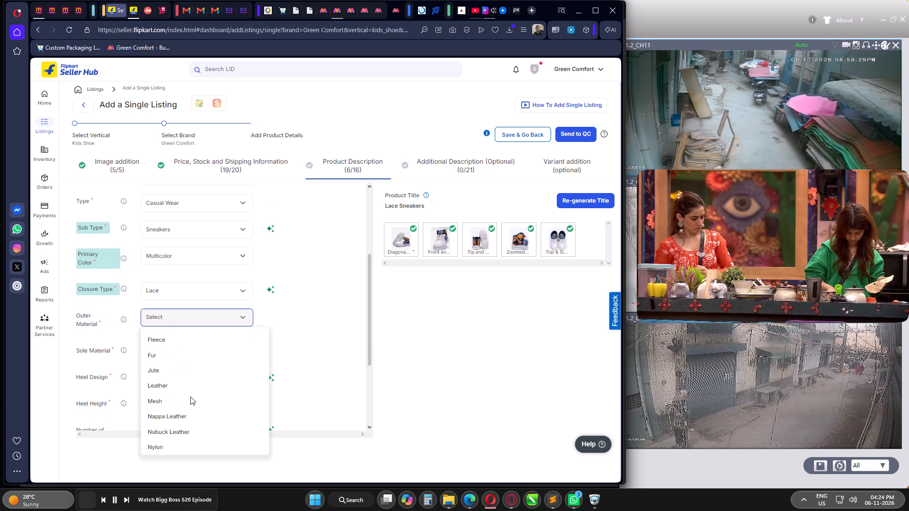
scroll(181, 394, "down", 2)
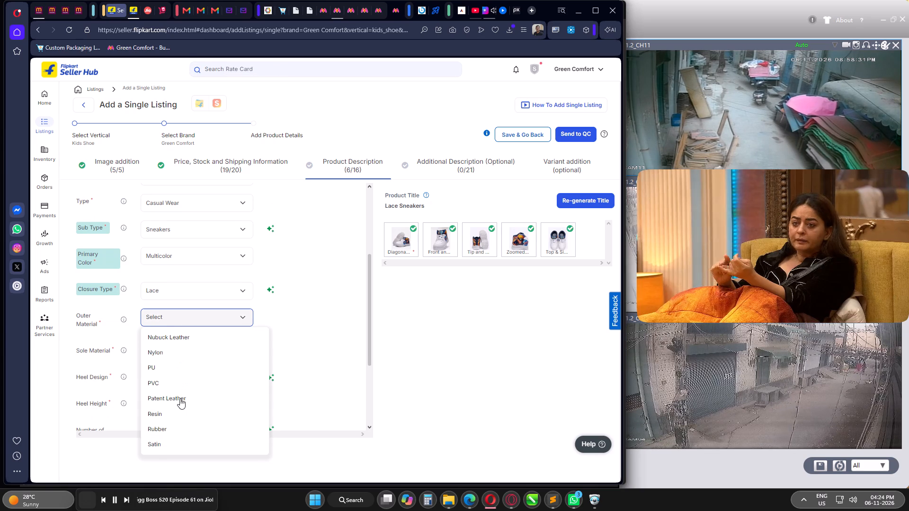
left_click(180, 398)
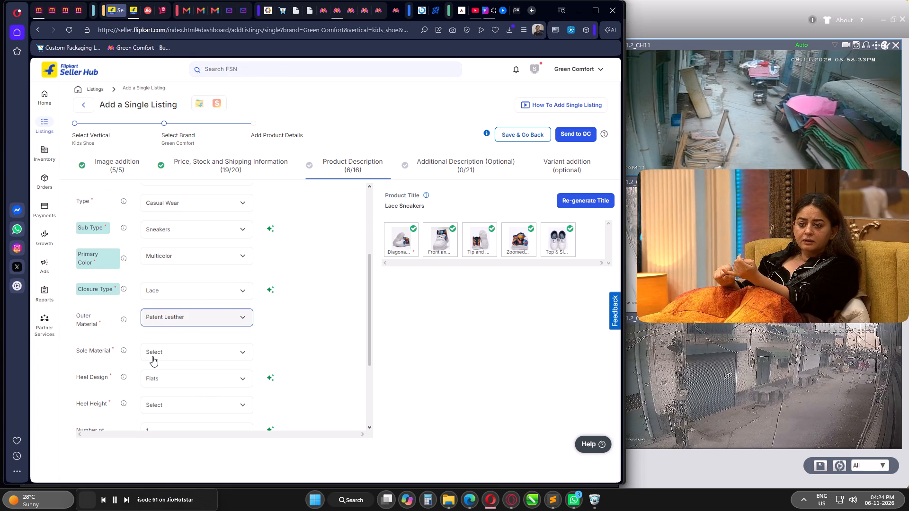
Set the Sole Material to EVA and the Heel Height to 1 to 2 inch.
left_click(167, 357)
left_click(166, 449)
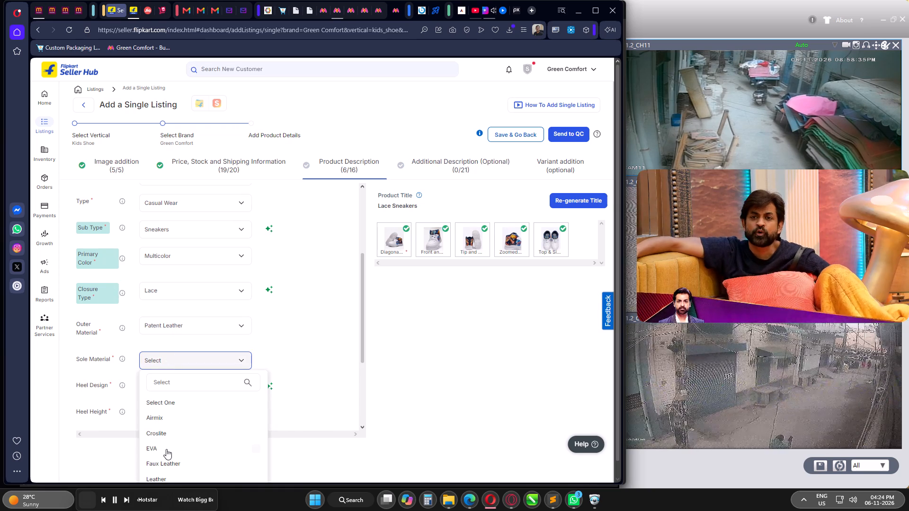
left_click(331, 323)
scroll(200, 286, "down", 2)
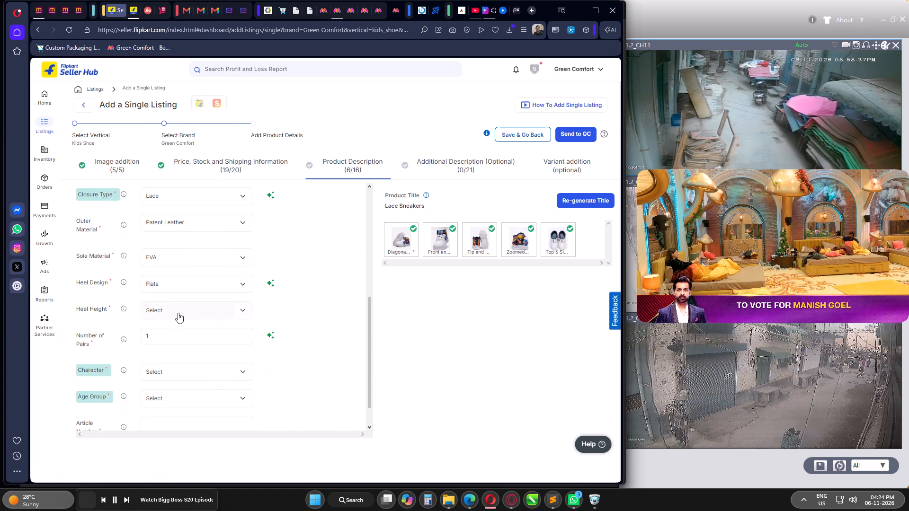
left_click(175, 311)
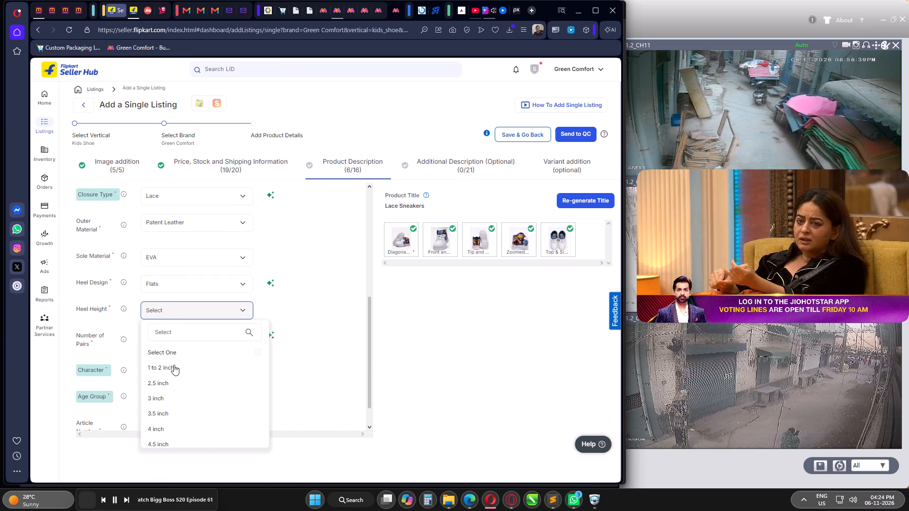
left_click(172, 367)
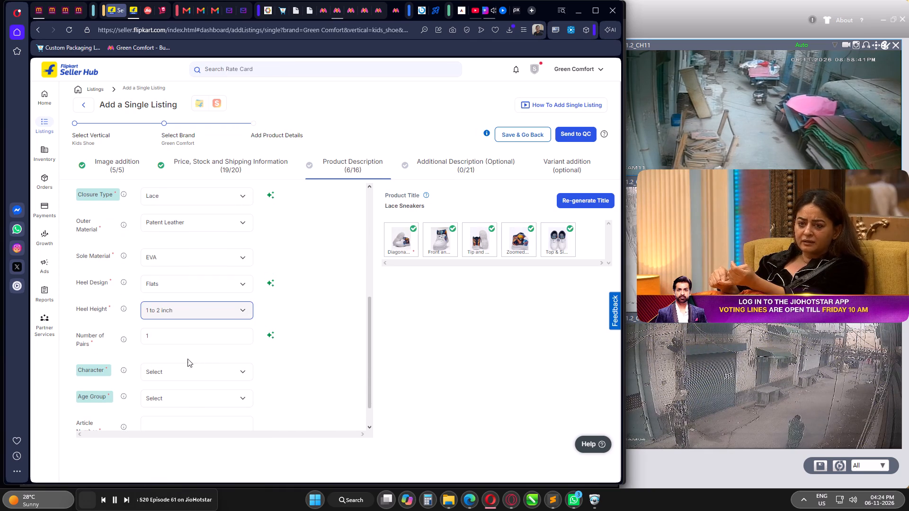
Search the Character options for NAR, look through the character list, and set Character to None.
left_click(182, 372)
left_click(178, 402)
type("NAR")
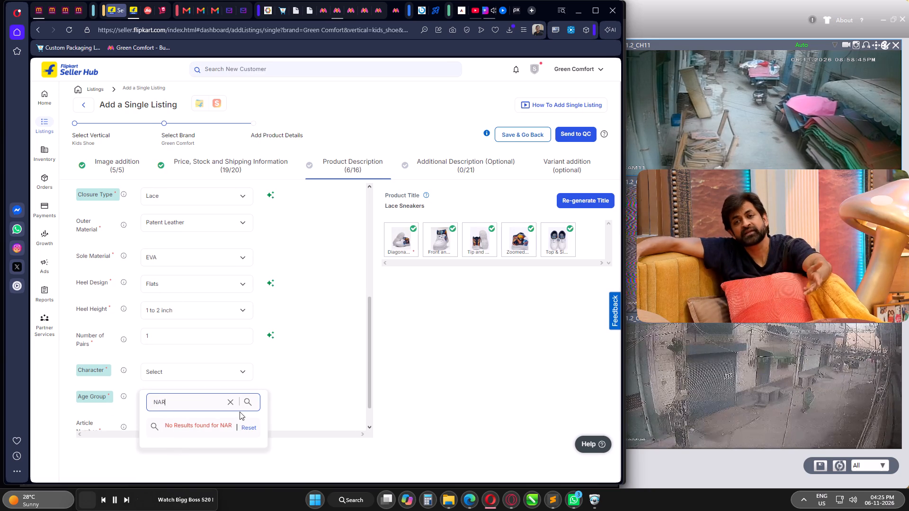
key("BackSpace")
key("BackSpace")
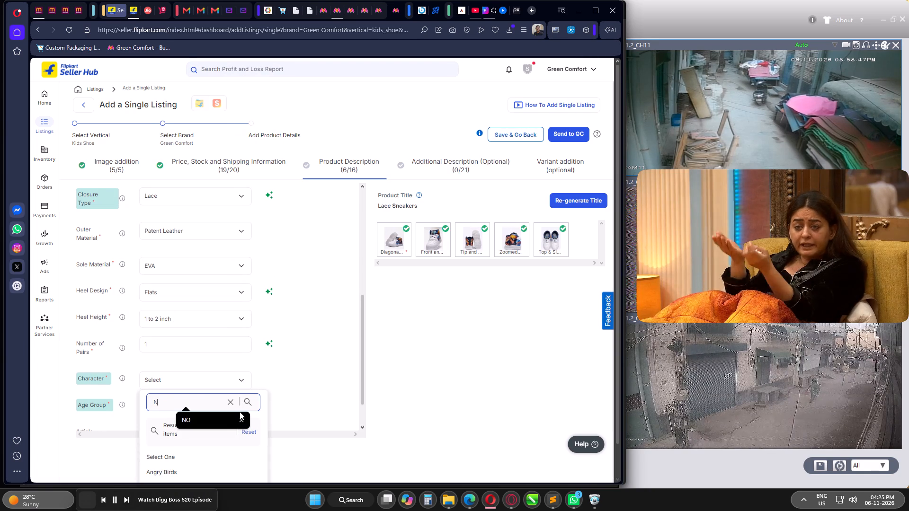
scroll(197, 456, "down", 4)
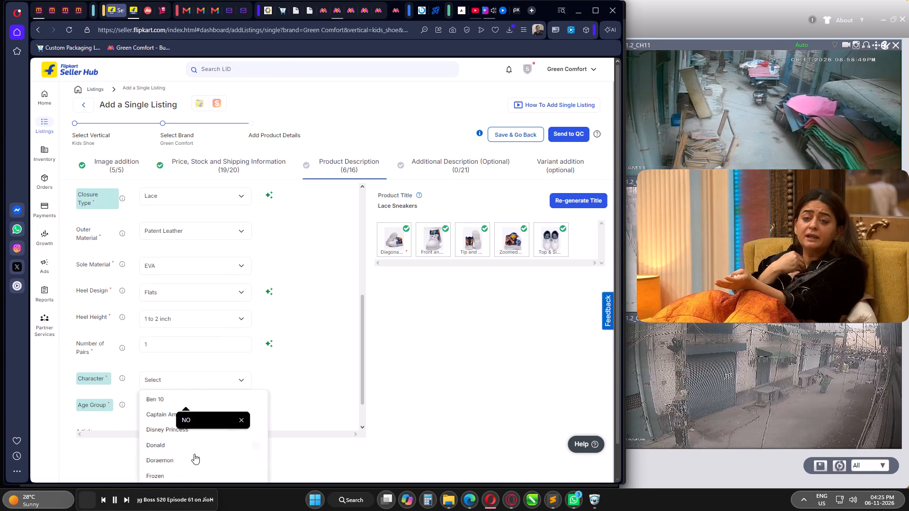
scroll(194, 454, "down", 3)
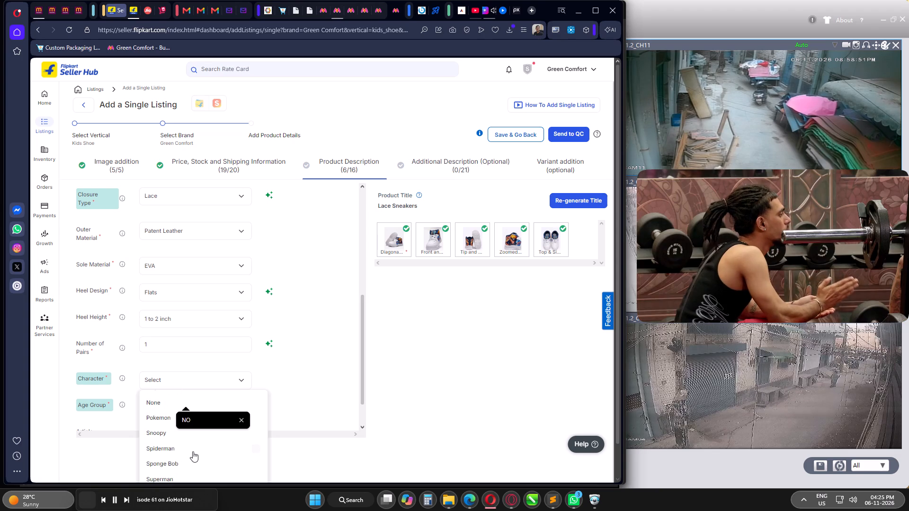
scroll(193, 451, "down", 4)
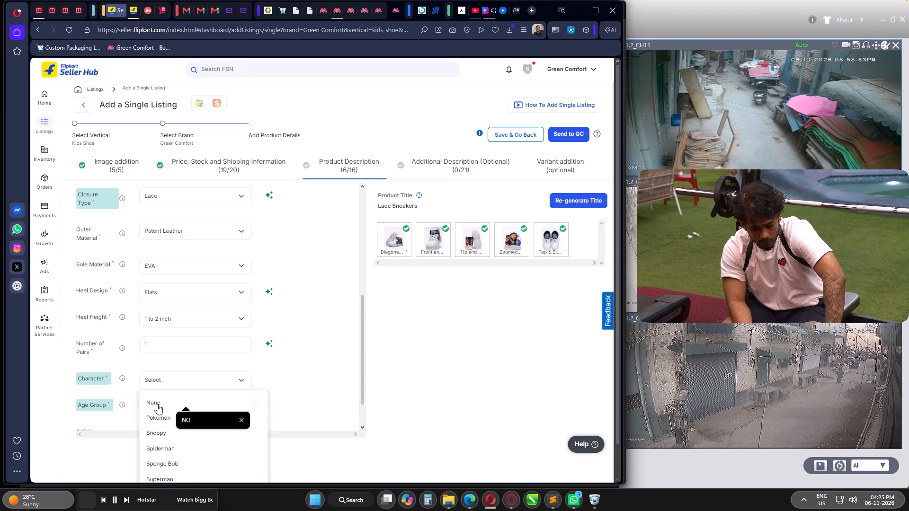
left_click(157, 404)
left_click(307, 366)
Set the Age Group in the product description to 5-6 Years.
scroll(271, 306, "down", 2)
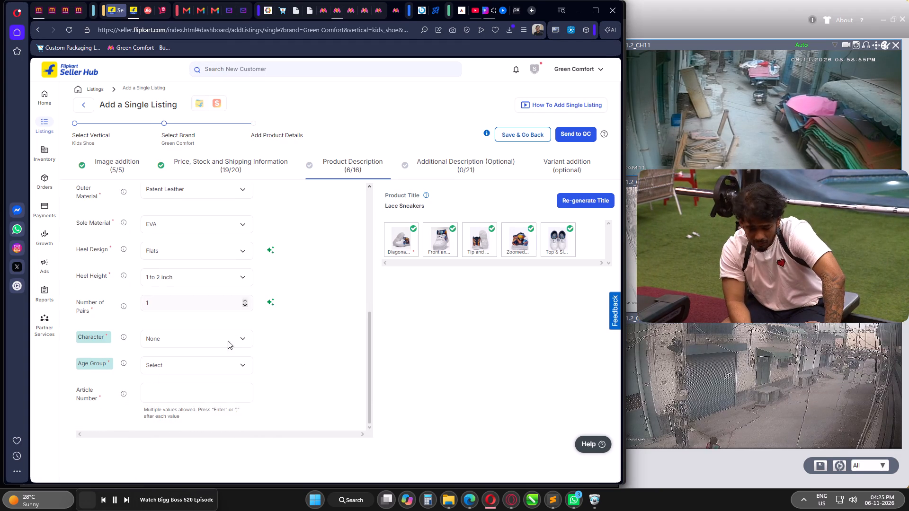
left_click(190, 366)
scroll(193, 422, "down", 5)
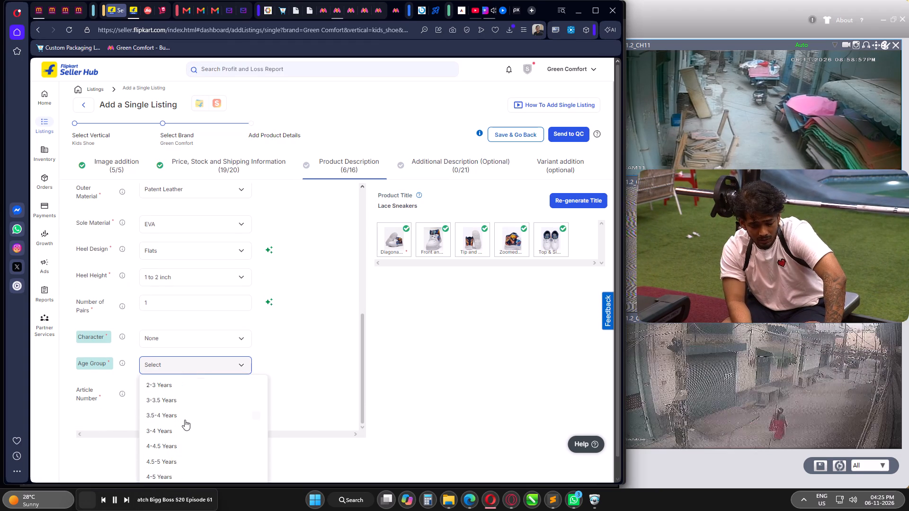
scroll(185, 420, "down", 2)
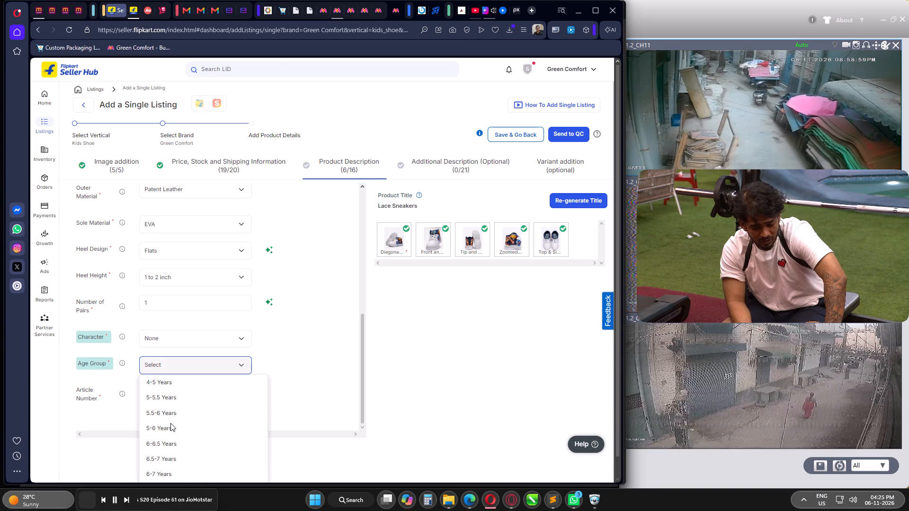
left_click(168, 427)
Enter UV-NARUTO 11C (6NOV26) as the Article Number, taking it from the clipboard history.
left_click(174, 388)
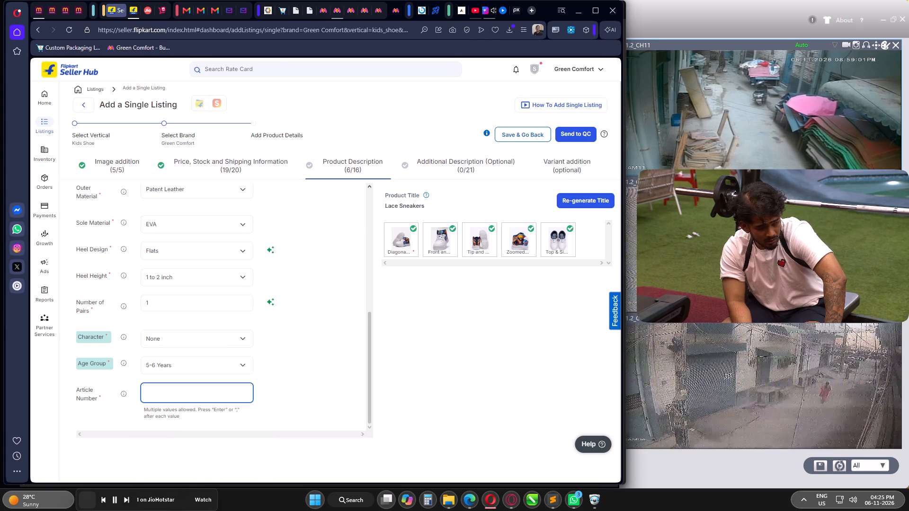
key("super+v")
left_click(203, 281)
key("ctrl+v")
left_click(328, 379)
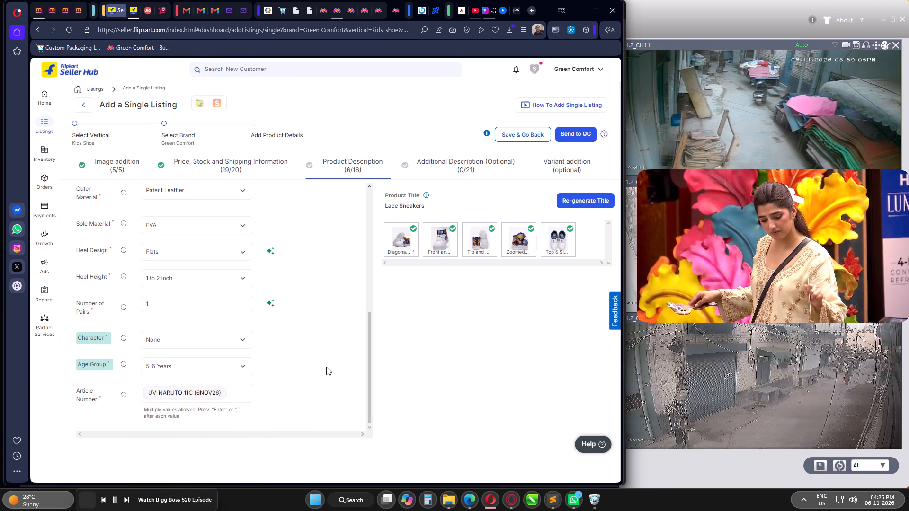
Open the optional additional description and search the Ornamentation Type options for WHI, looking through the list without choosing one.
scroll(326, 367, "up", 20)
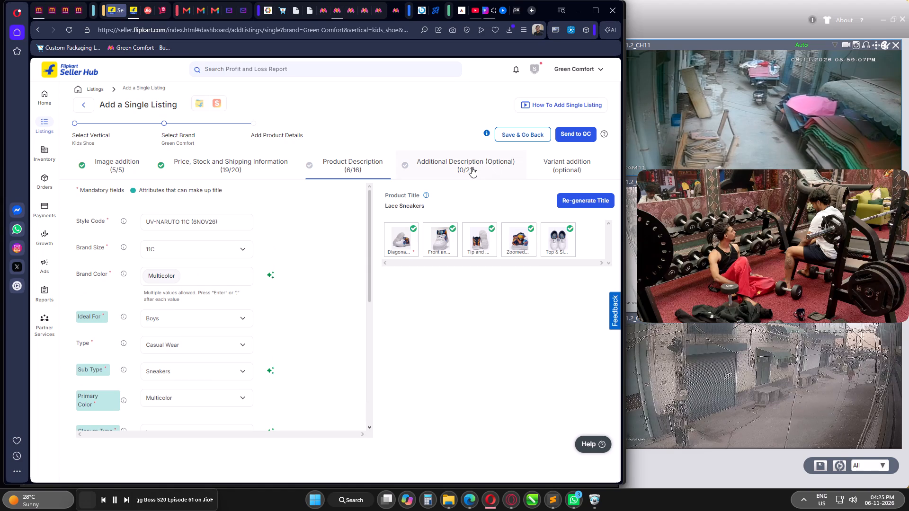
left_click(472, 167)
left_click(180, 296)
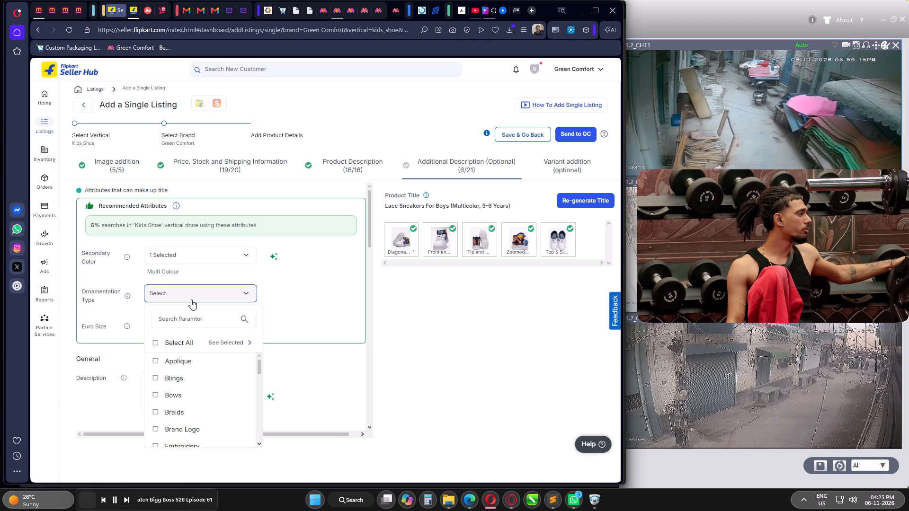
type("WHI")
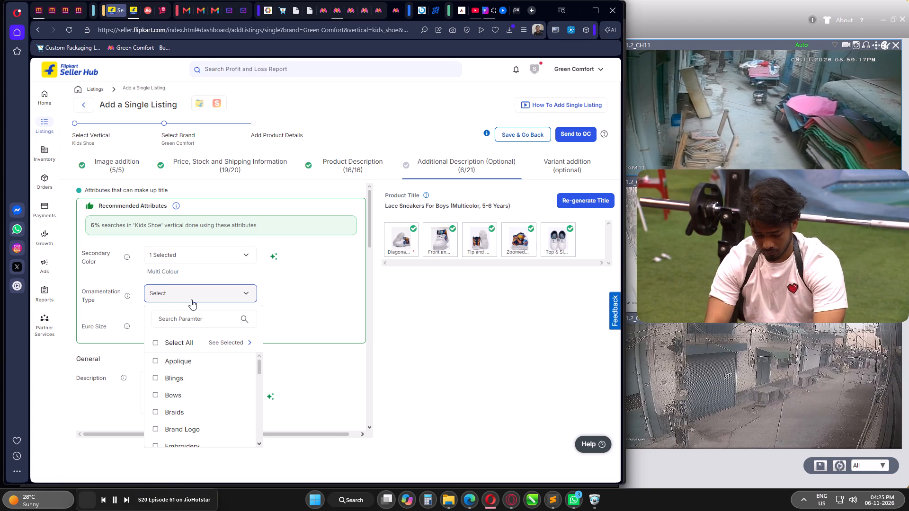
left_click(178, 324)
type("WHI")
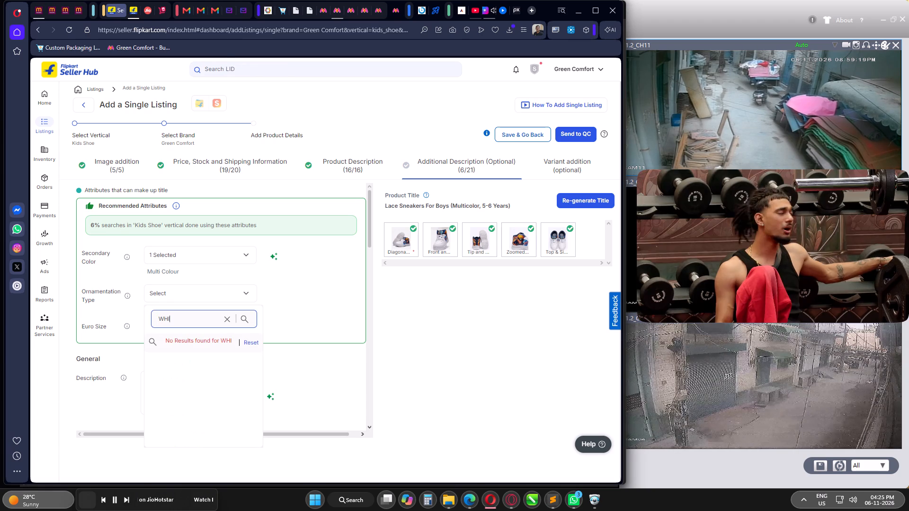
key("BackSpace")
key("BackSpace")
key("BackSpace")
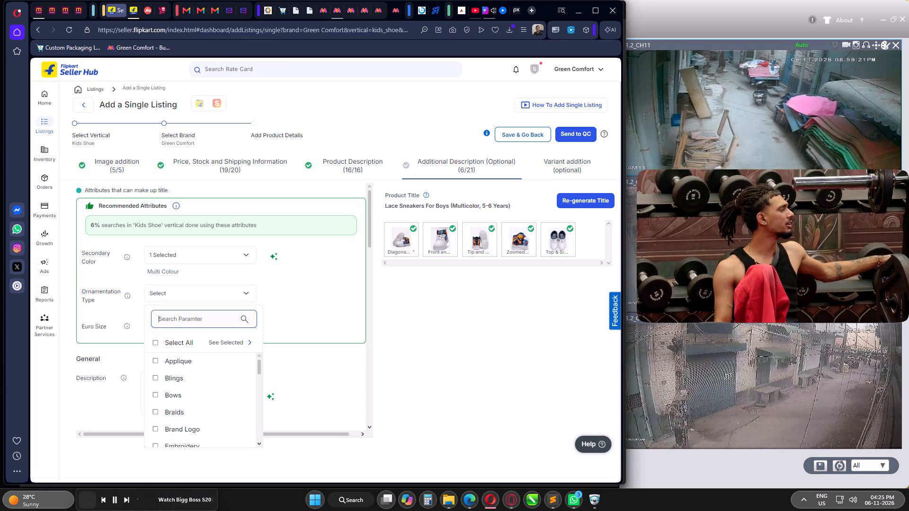
scroll(201, 407, "down", 1)
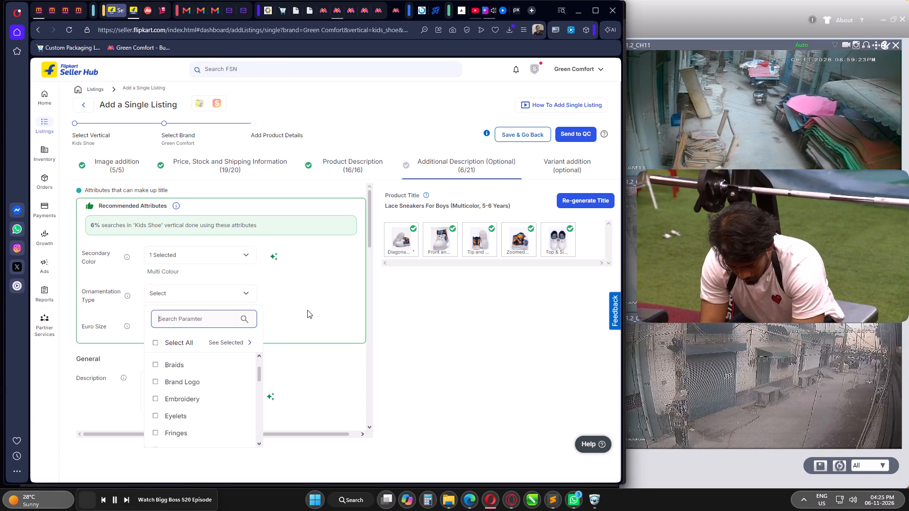
left_click(307, 310)
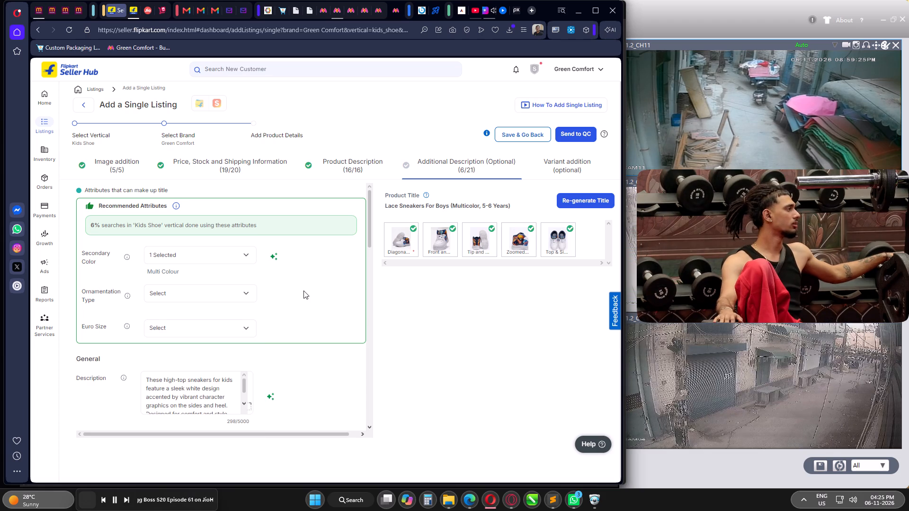
Review the remaining additional description fields, from the description and search keywords to the warranty, including the Insole Material options.
left_click(303, 291)
scroll(288, 306, "down", 2)
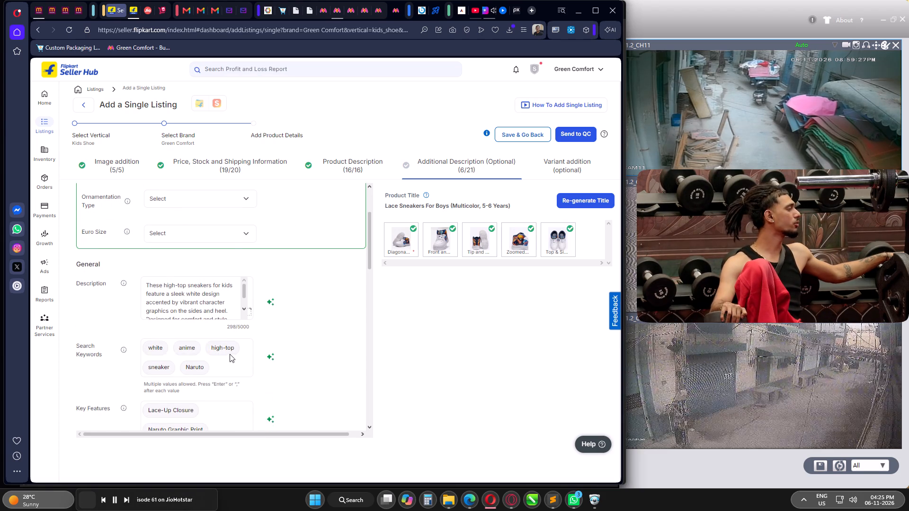
scroll(292, 329, "down", 3)
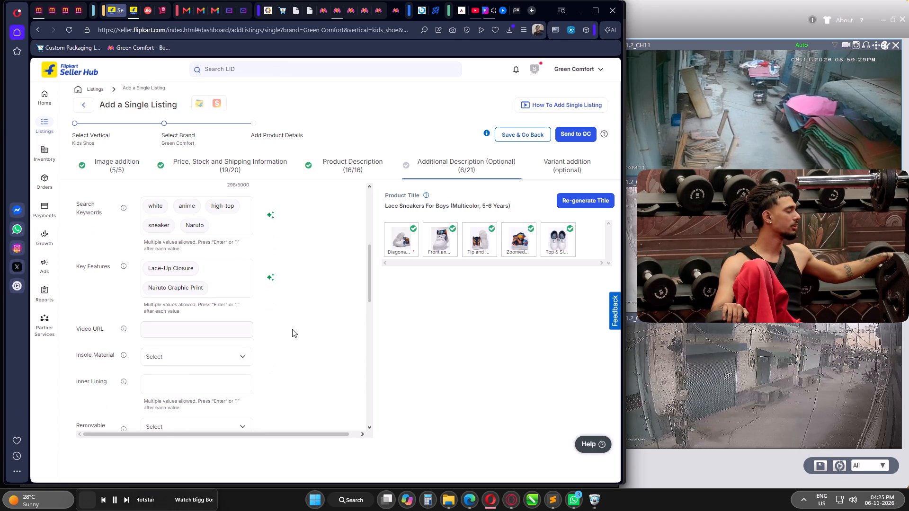
scroll(292, 328, "down", 2)
left_click(206, 266)
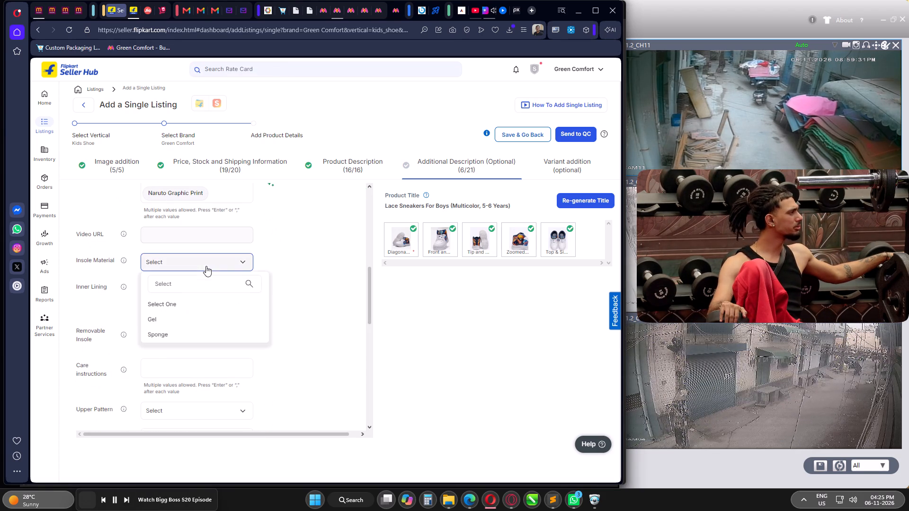
scroll(188, 320, "down", 2)
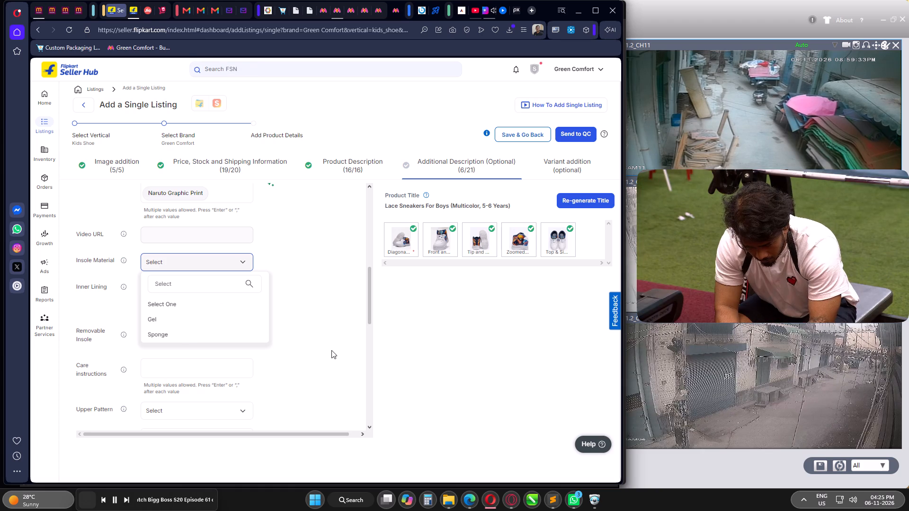
left_click(331, 350)
scroll(288, 339, "down", 2)
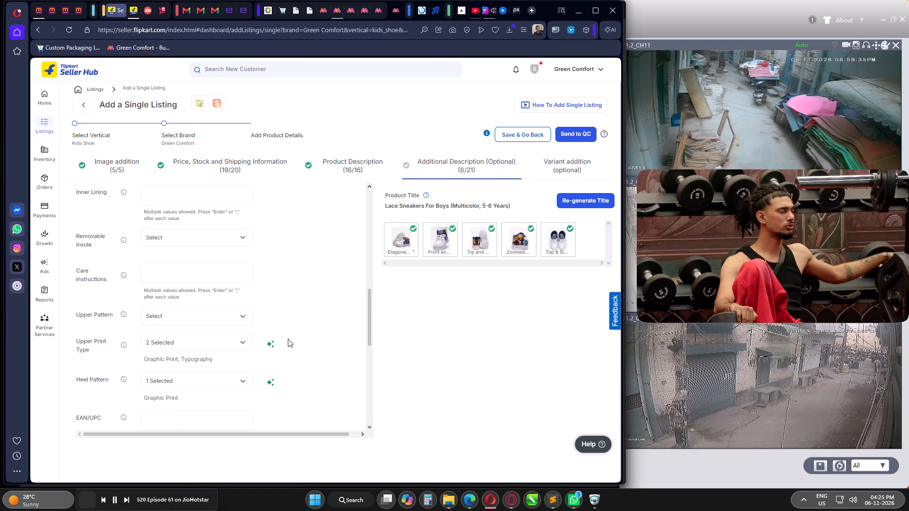
scroll(288, 339, "down", 6)
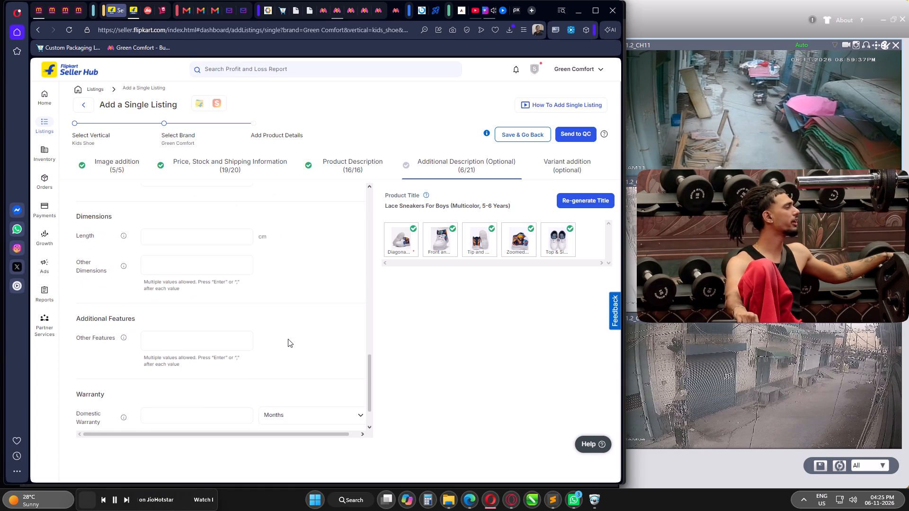
scroll(288, 339, "down", 3)
scroll(288, 339, "up", 14)
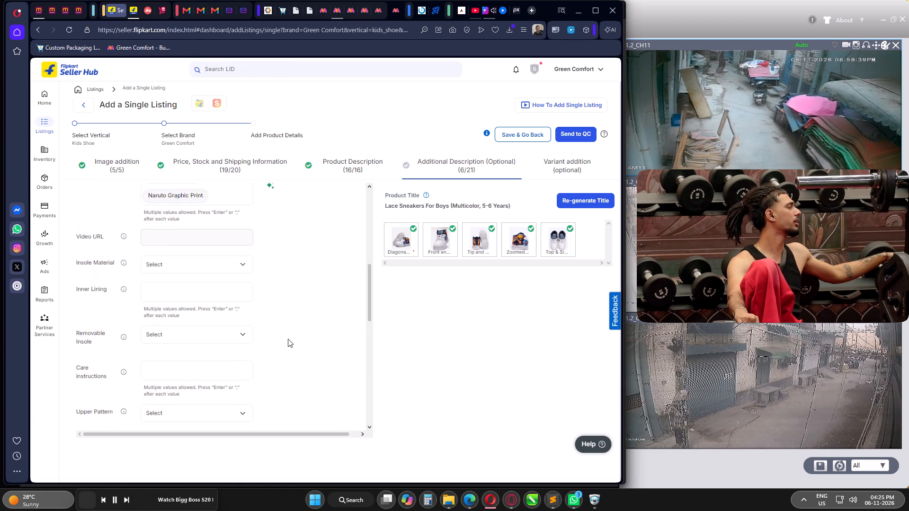
scroll(288, 339, "up", 10)
Go to the variant addition section and create a new variant with Brand Size 12C.
left_click(563, 168)
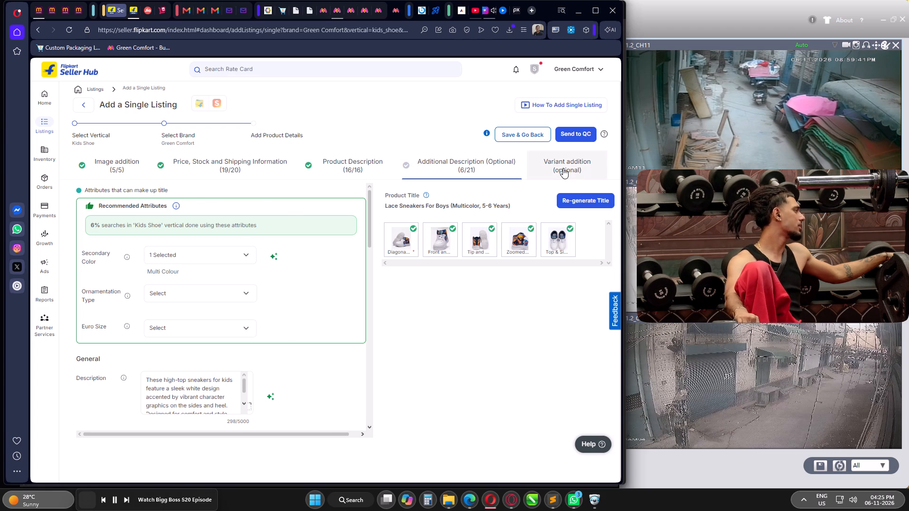
scroll(419, 250, "down", 1)
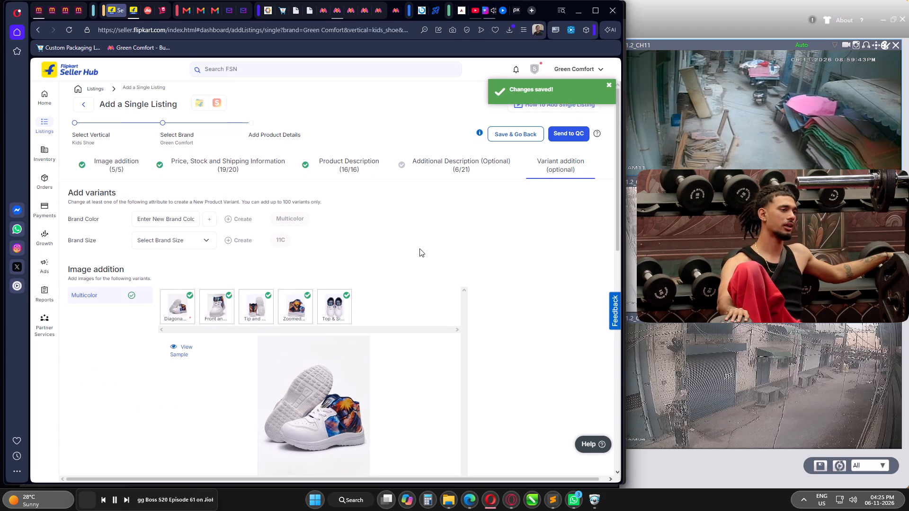
scroll(419, 248, "down", 1)
left_click(190, 144)
left_click(185, 167)
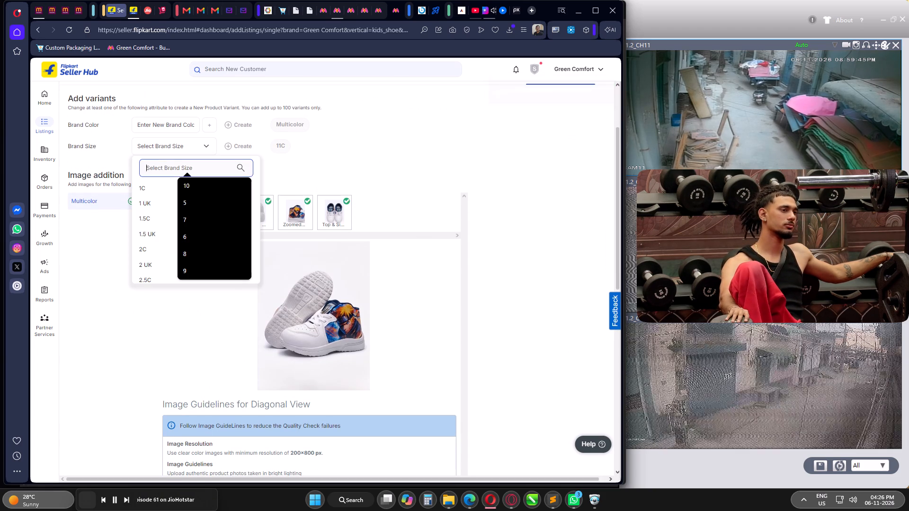
type("12")
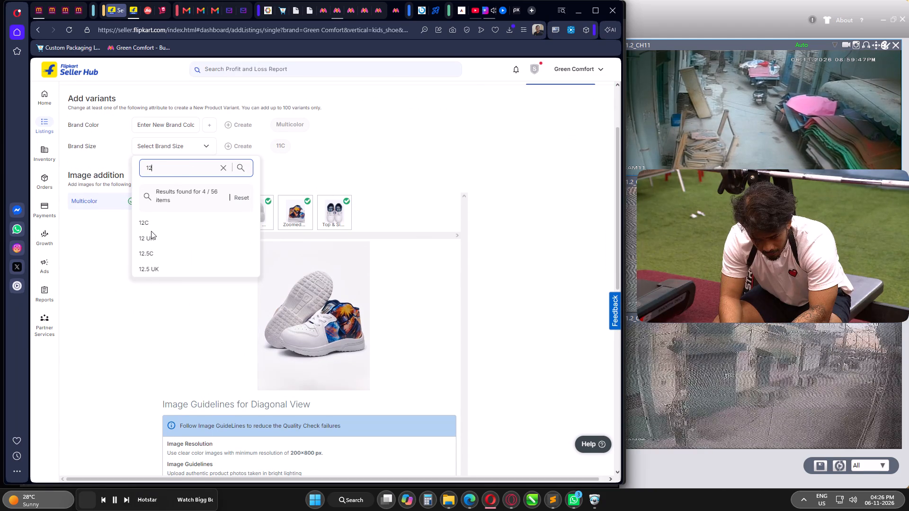
left_click(154, 221)
left_click(233, 143)
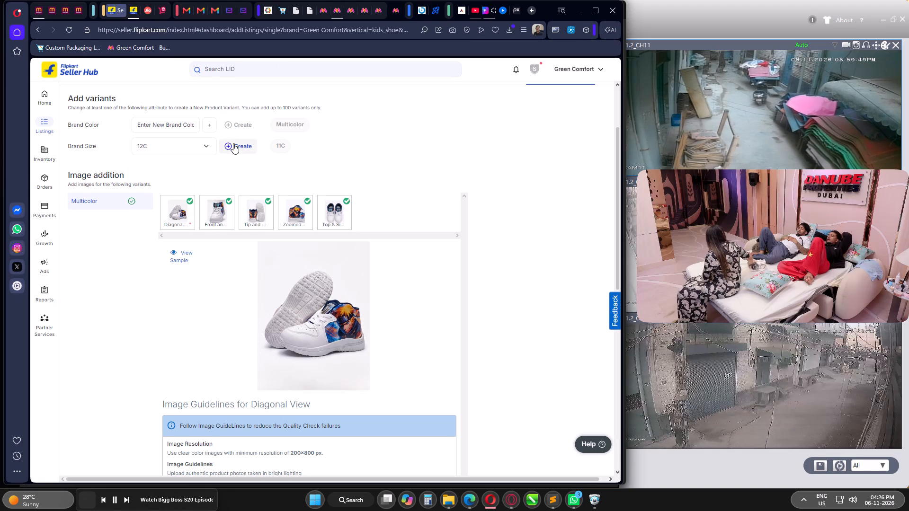
Create another variant with Brand Size 13C.
left_click(156, 150)
left_click(159, 167)
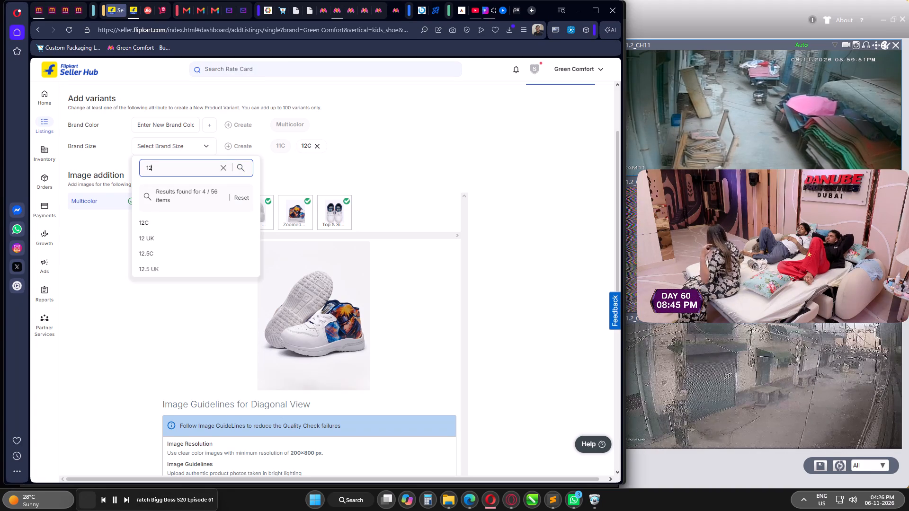
key("BackSpace")
key("3")
left_click(143, 224)
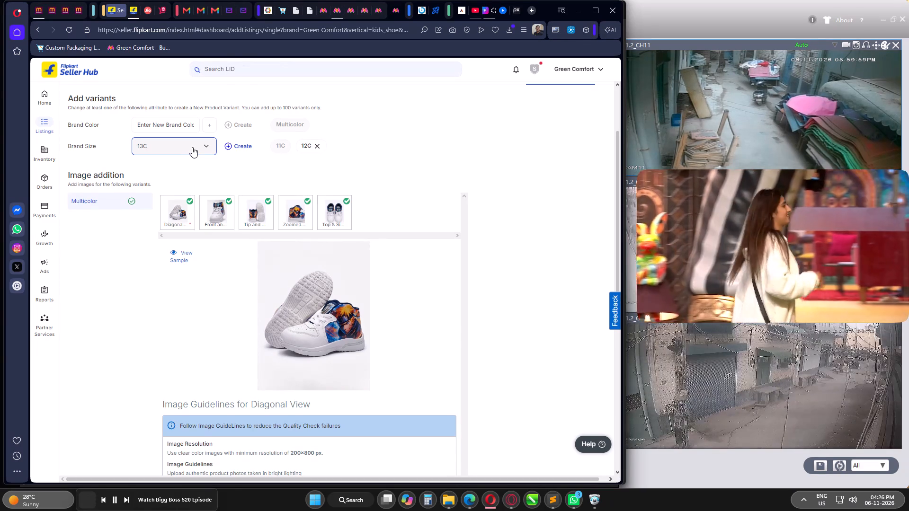
left_click(235, 147)
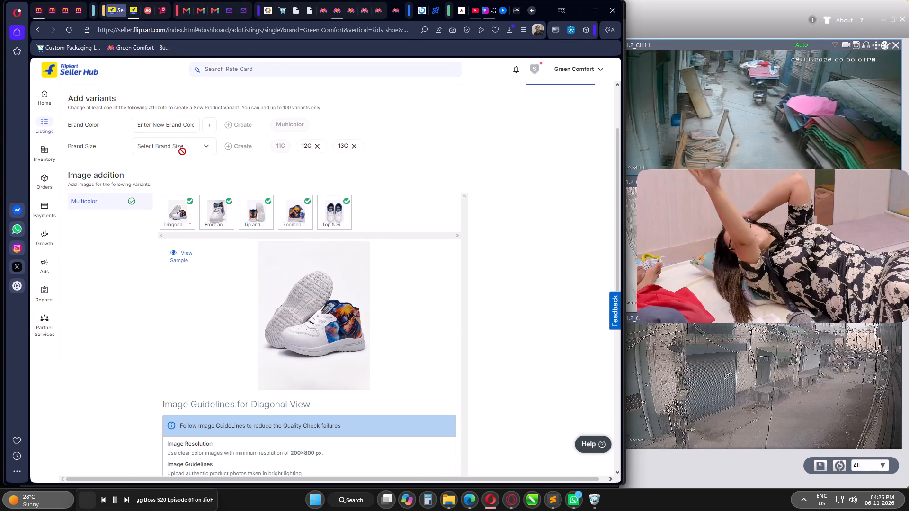
Create another variant with Brand Size 1 UK.
left_click(182, 150)
left_click(170, 168)
key("BackSpace")
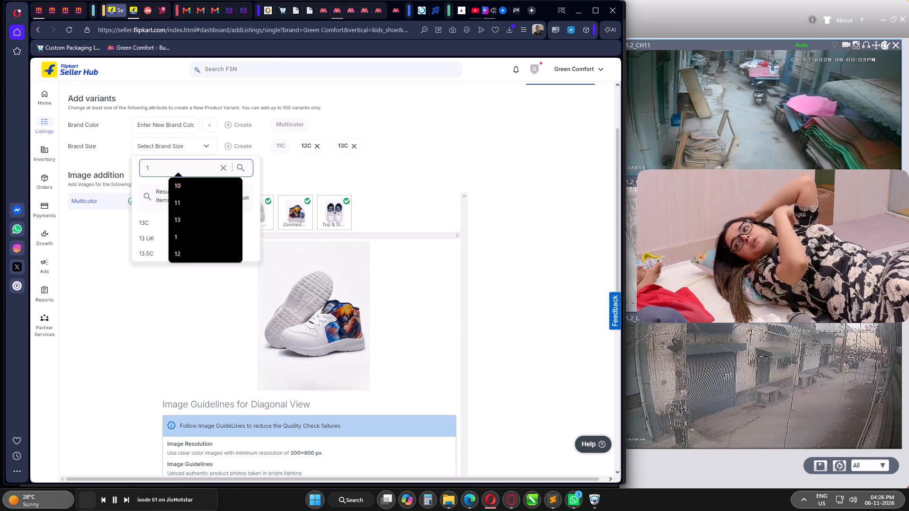
left_click(152, 237)
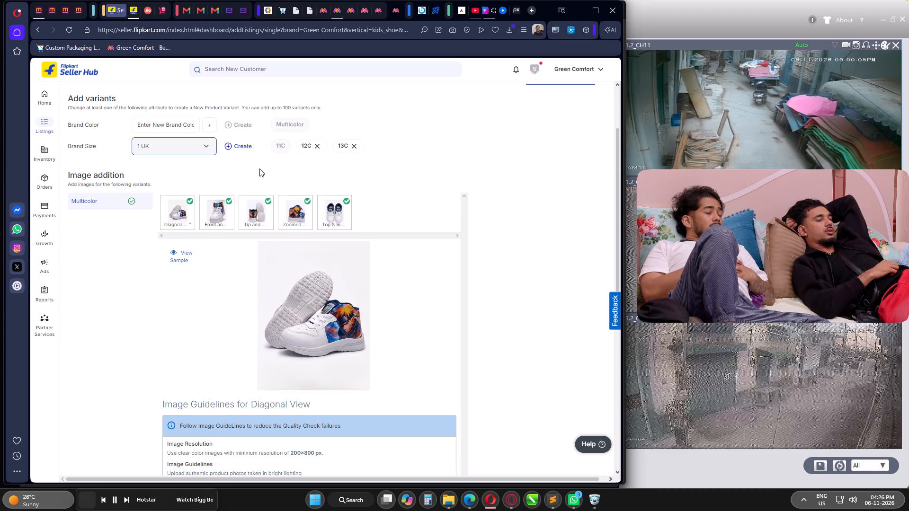
left_click(233, 146)
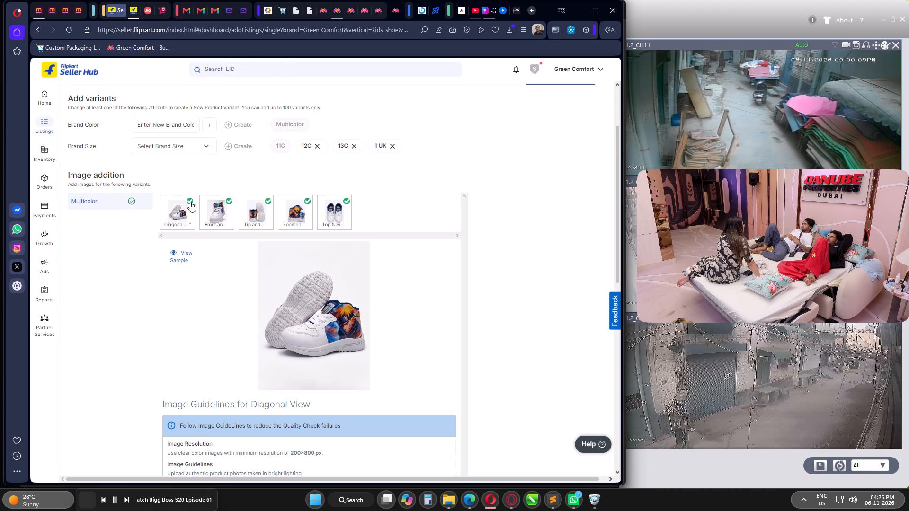
Copy the 11C variant's details and paste them into the 12C, 13C and 1 UK variants all at once.
scroll(178, 213, "down", 8)
left_click(97, 279)
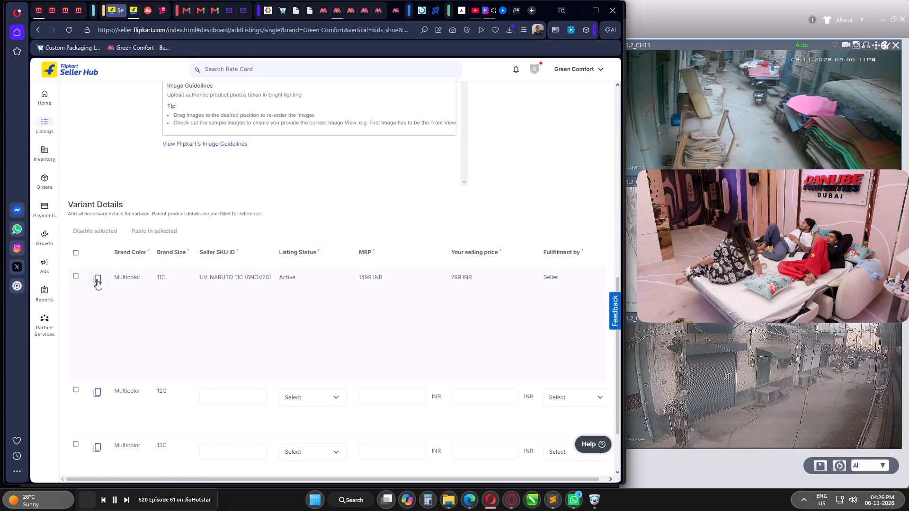
left_click(74, 256)
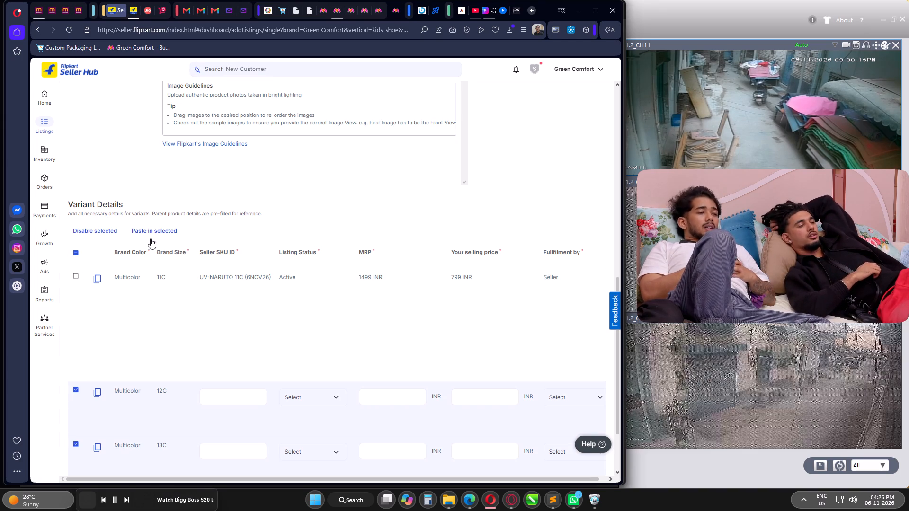
left_click(152, 233)
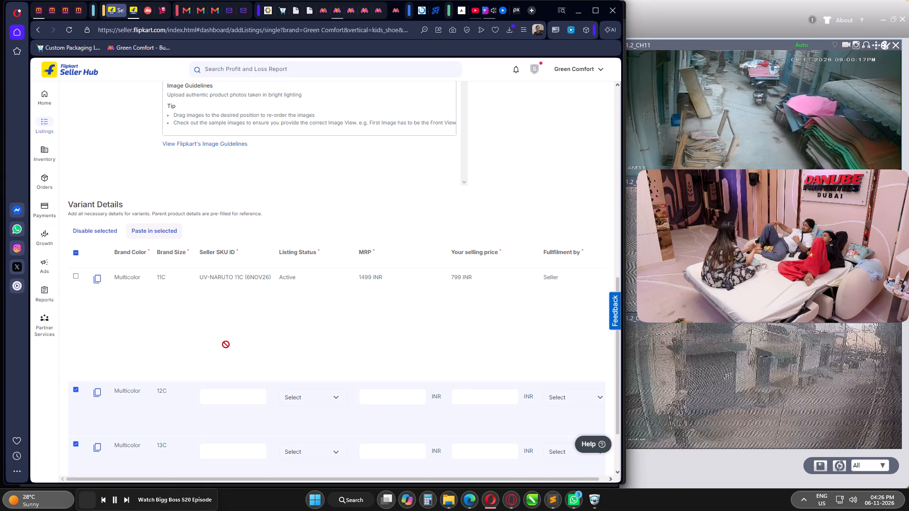
left_click(180, 353)
Set the Seller SKU IDs to UV-NARUTO 12C (6NOV26) for 12C, UV-NARUTO 13C (6NOV26) for 13C and UV-NARUTO 1 (6NOV26) for 1 UK.
scroll(239, 300, "down", 4)
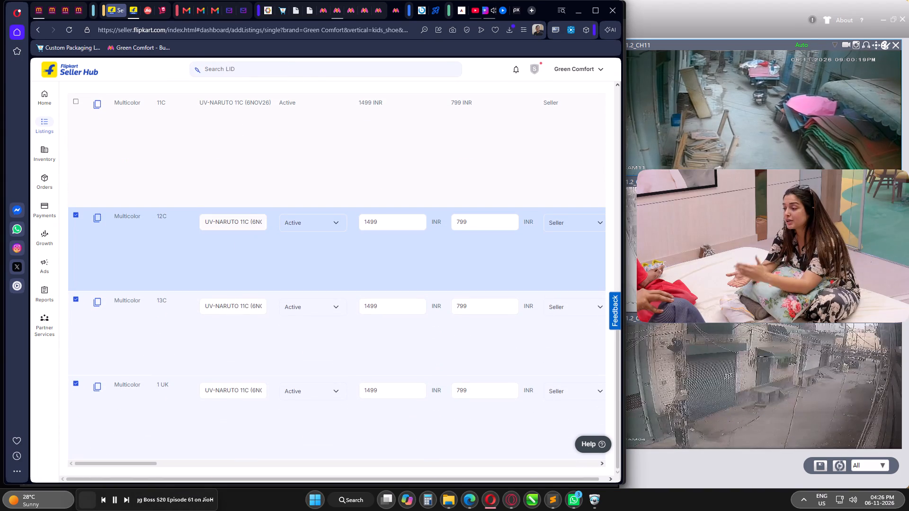
left_click(245, 222)
key("BackSpace")
key("2")
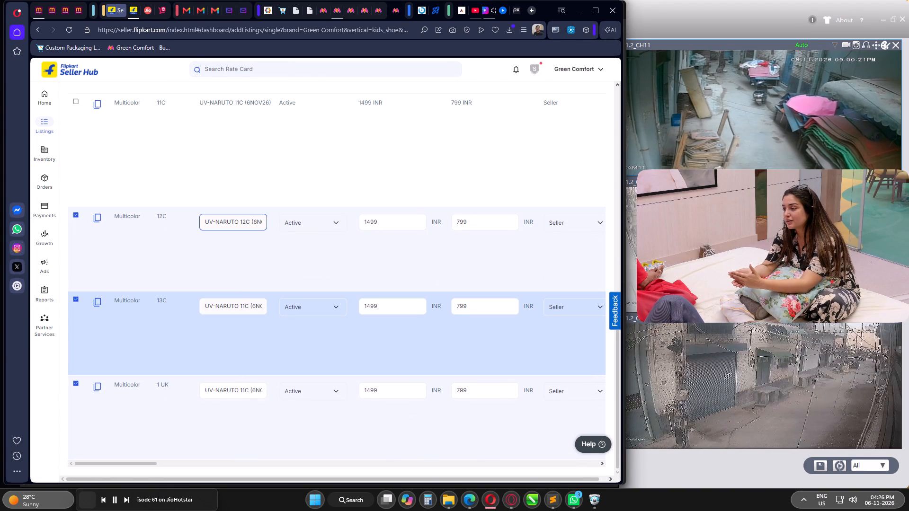
left_click(244, 304)
key("BackSpace")
key("3")
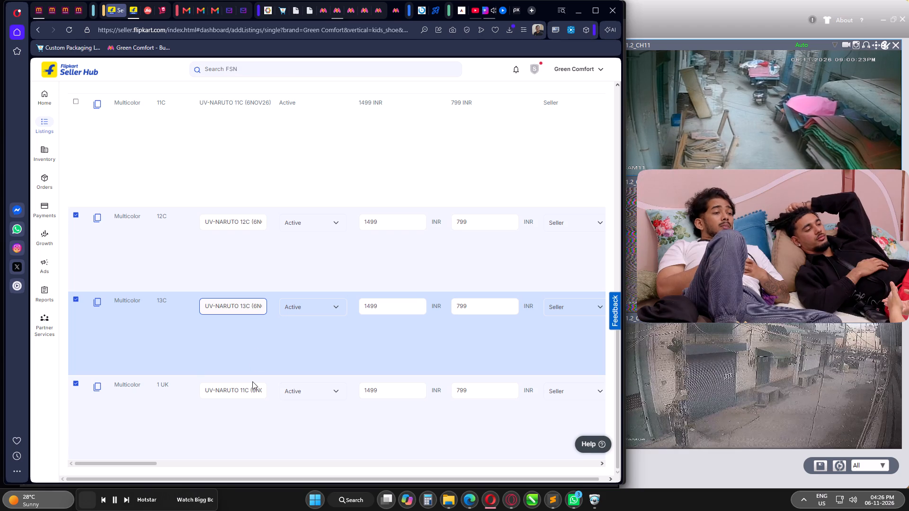
left_click(248, 390)
key("BackSpace")
key("BackSpace")
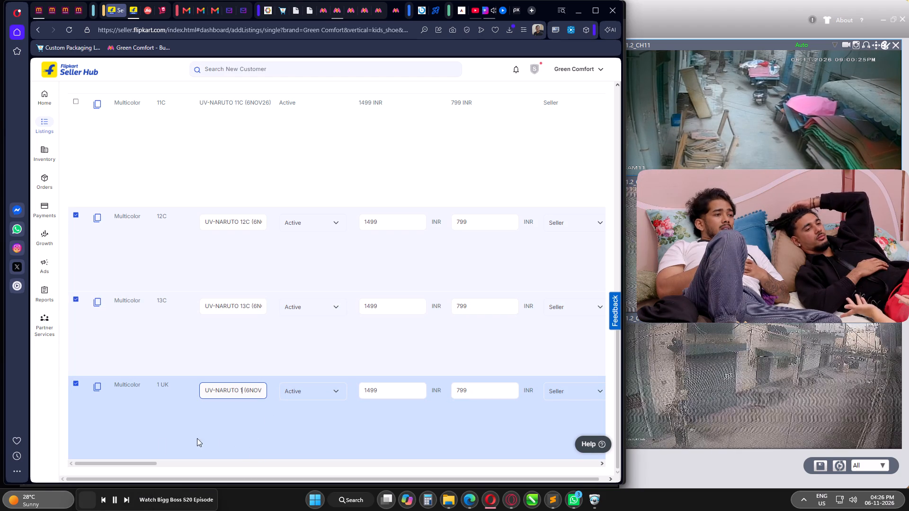
Set the age range of the 1 UK variant to 8-9 Years.
scroll(147, 440, "down", 1)
left_click_drag(124, 462, 565, 446)
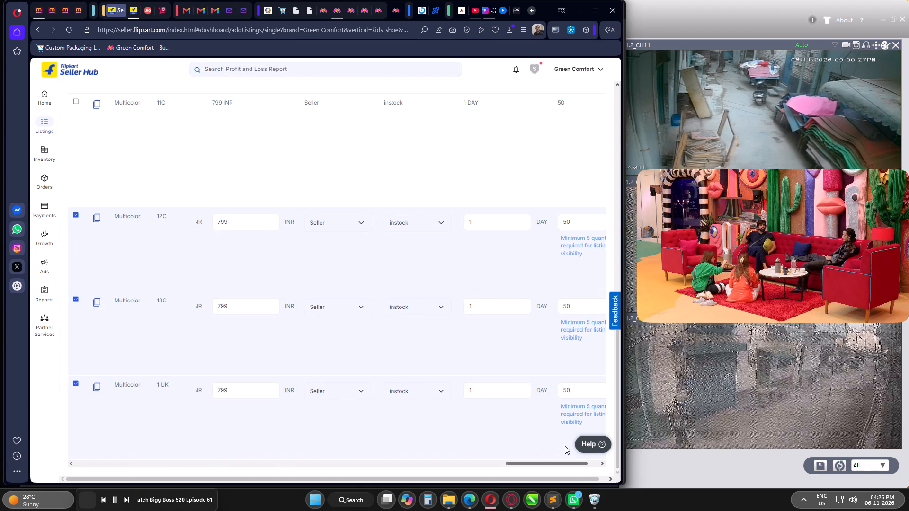
left_click_drag(565, 446, 579, 449)
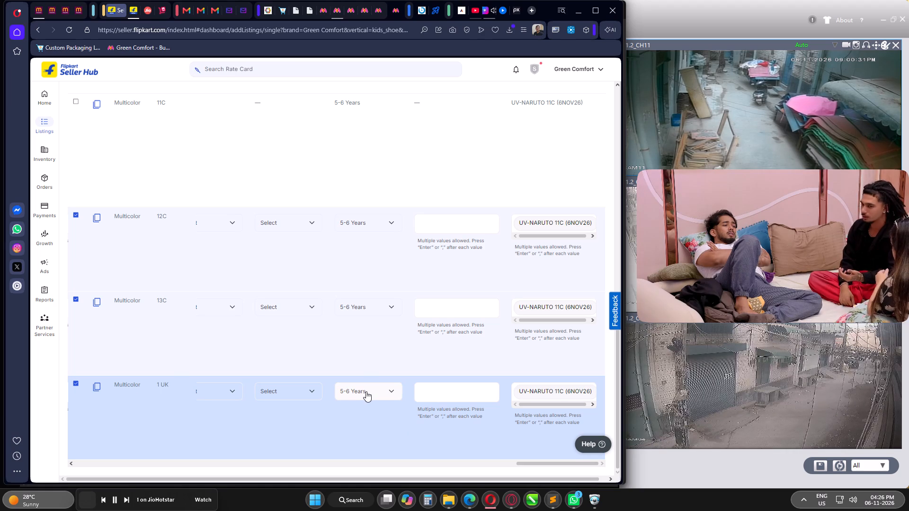
left_click(367, 393)
scroll(380, 457, "down", 2)
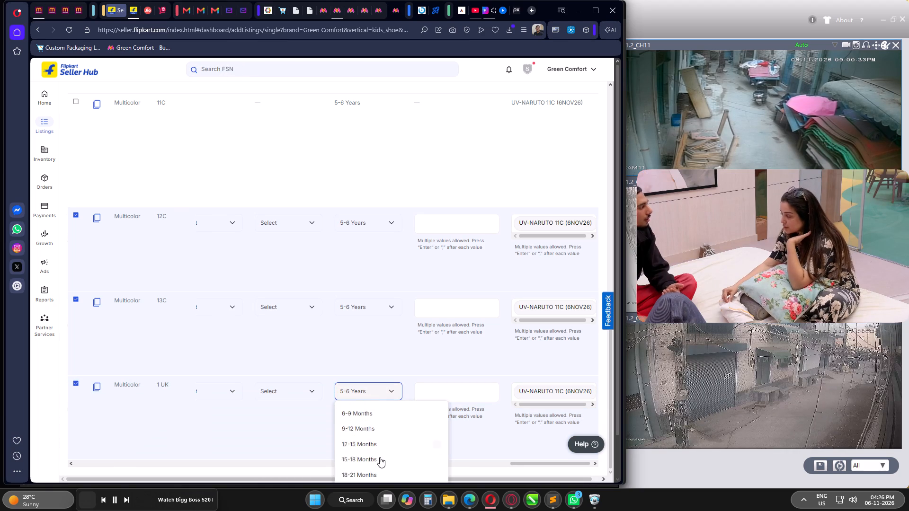
scroll(380, 457, "down", 8)
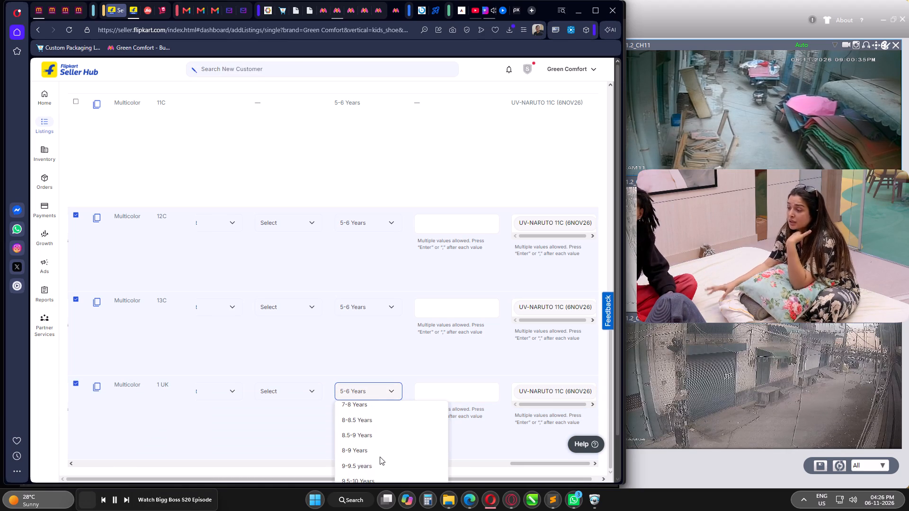
left_click(357, 451)
Set the age range to 7-8 Years for the 13C variant and 6-7 Years for the 12C variant.
left_click(371, 307)
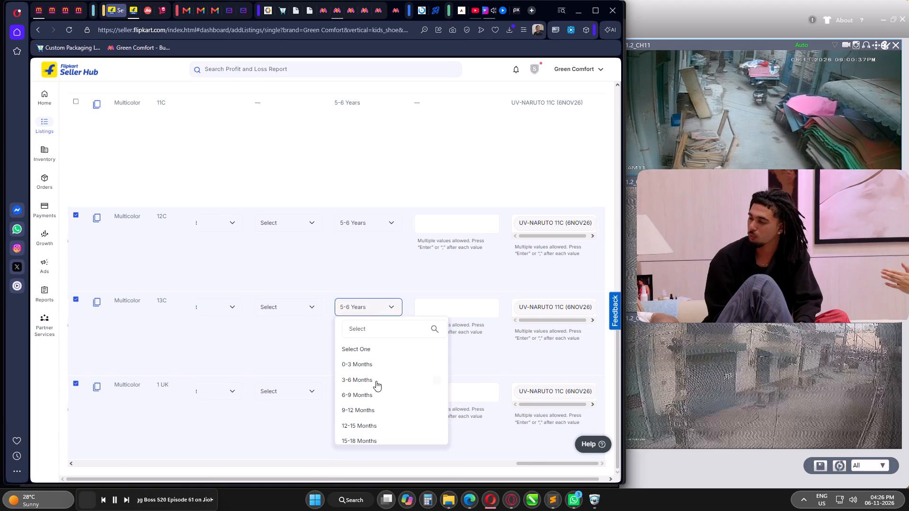
scroll(376, 381, "down", 8)
left_click(364, 413)
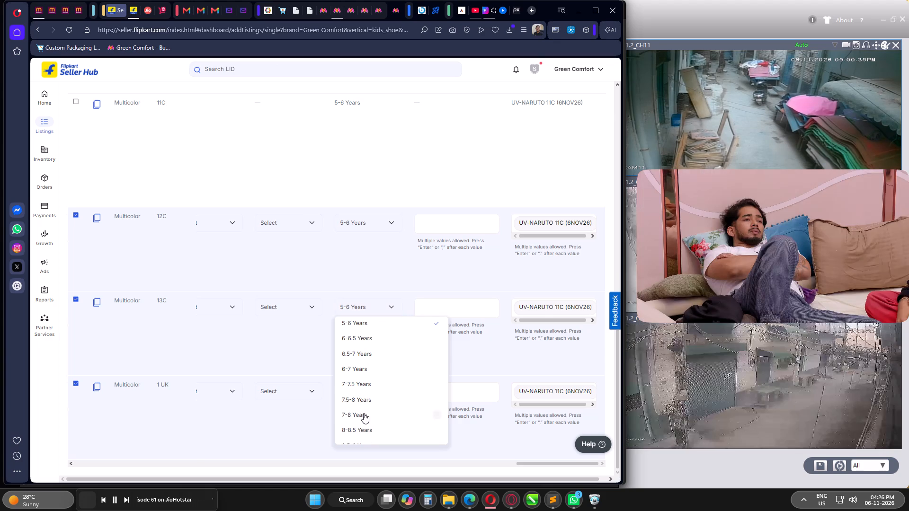
left_click(377, 225)
scroll(383, 293, "down", 3)
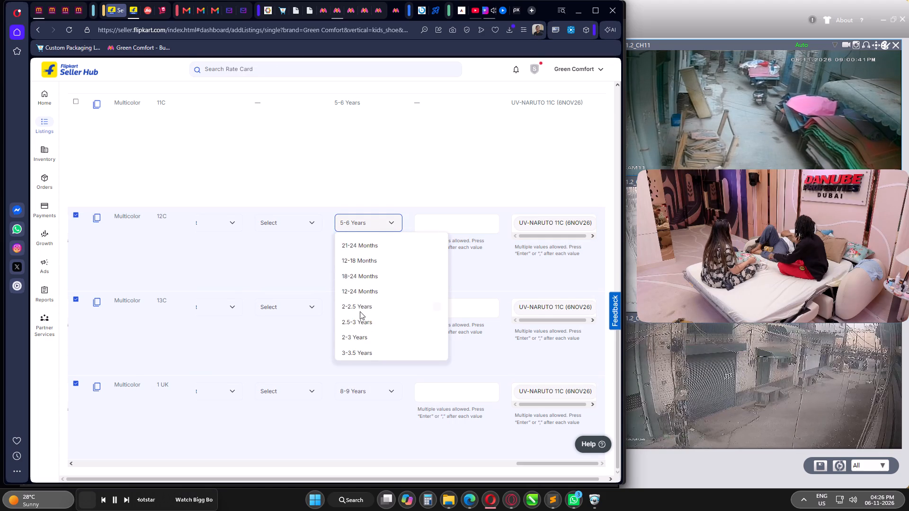
scroll(360, 311, "down", 4)
left_click(358, 330)
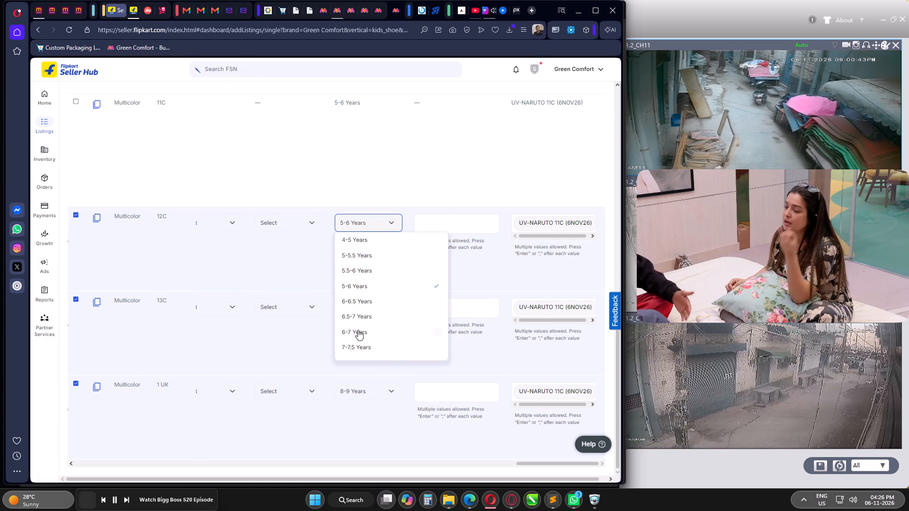
left_click(369, 271)
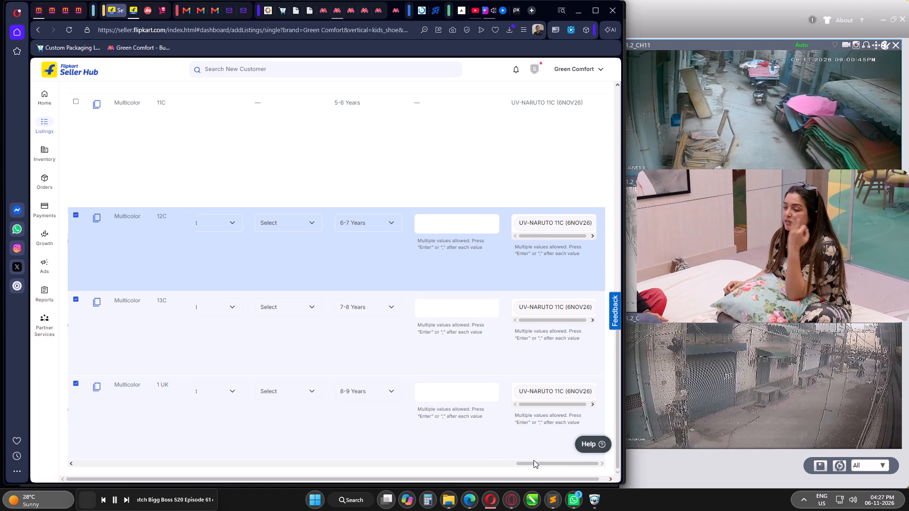
Review the copied details of the 12C, 13C and 1 UK variants across all columns, back to the Seller SKU IDs.
left_click_drag(541, 466, 446, 464)
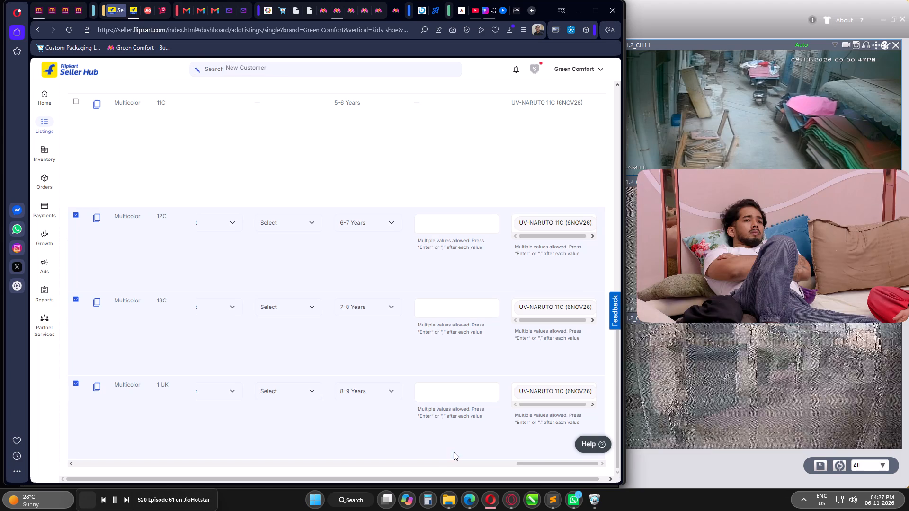
left_click_drag(550, 464, 441, 466)
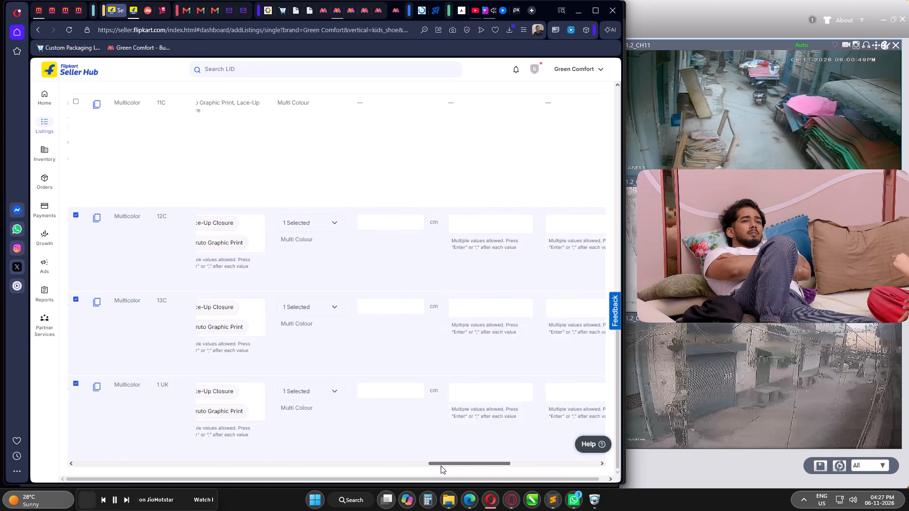
left_click_drag(441, 466, 404, 463)
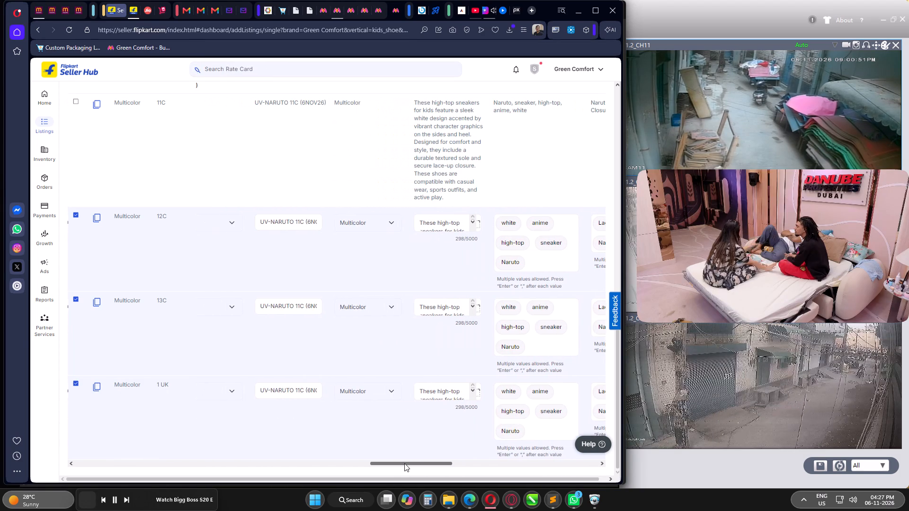
left_click_drag(404, 463, 309, 463)
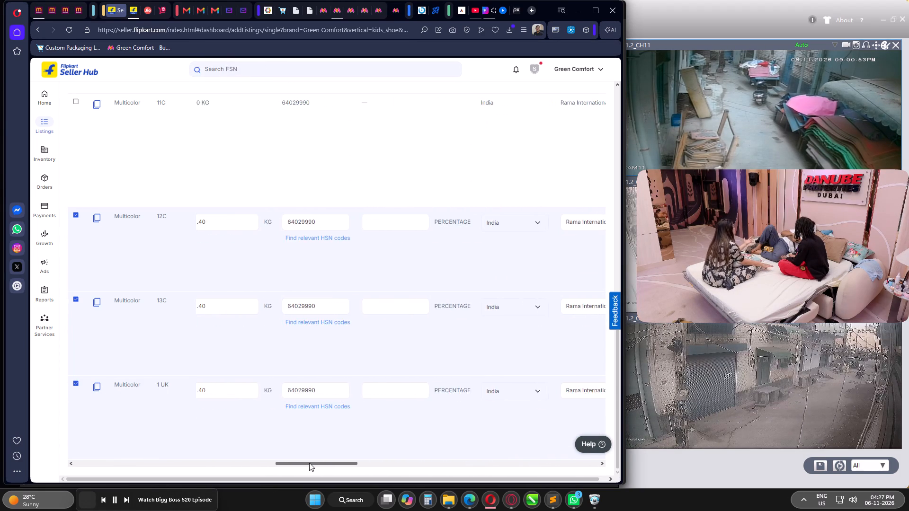
left_click_drag(309, 463, 249, 462)
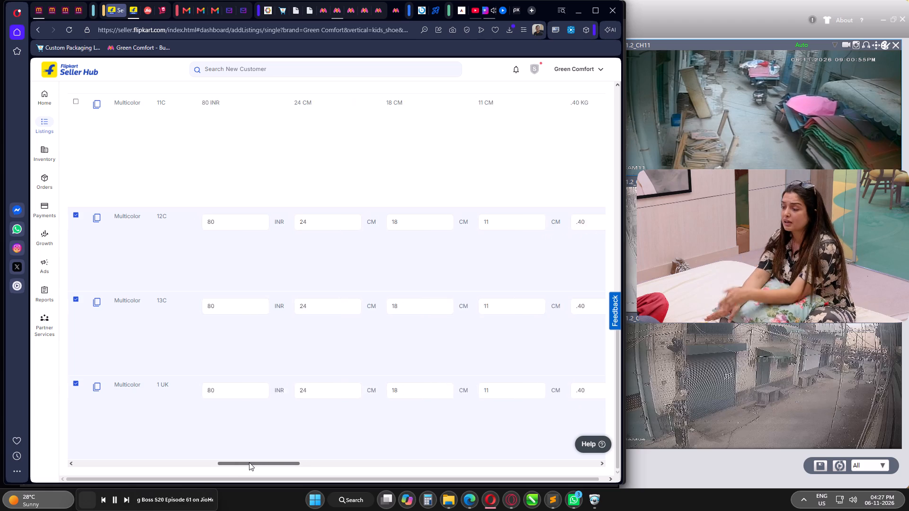
left_click_drag(249, 462, 196, 459)
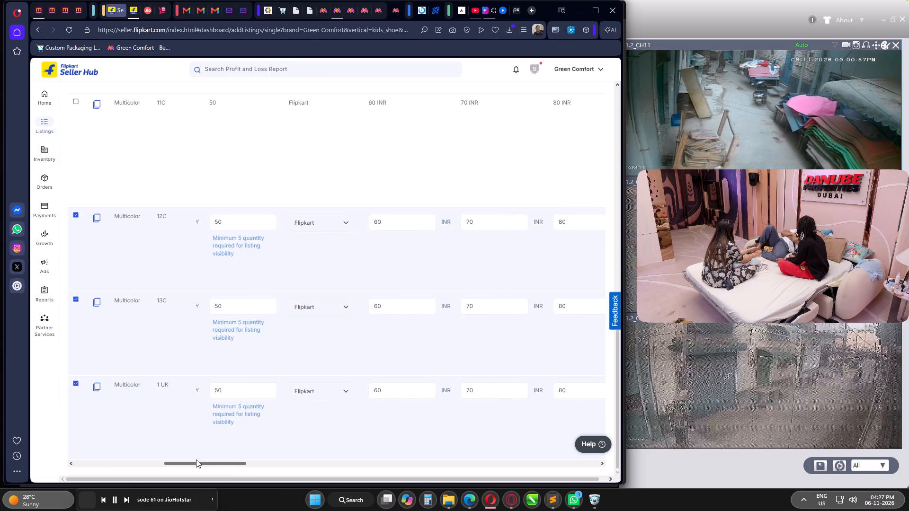
left_click_drag(196, 459, 209, 461)
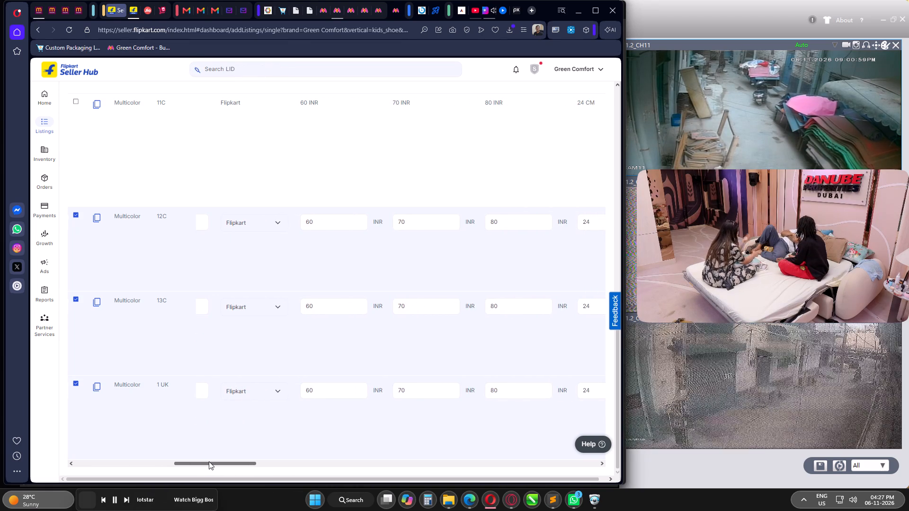
left_click_drag(209, 461, 83, 457)
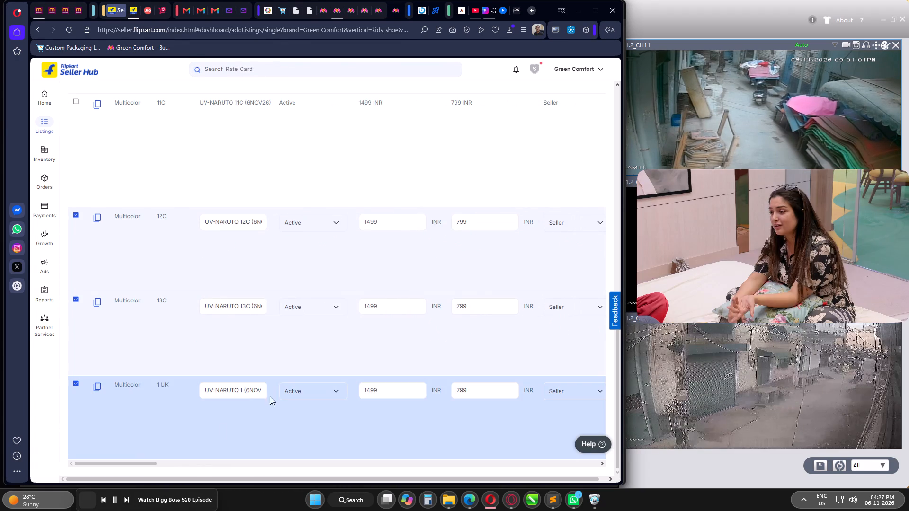
Send the completed kids' shoe listing with its size variants to quality check.
scroll(287, 394, "up", 20)
scroll(287, 394, "up", 2)
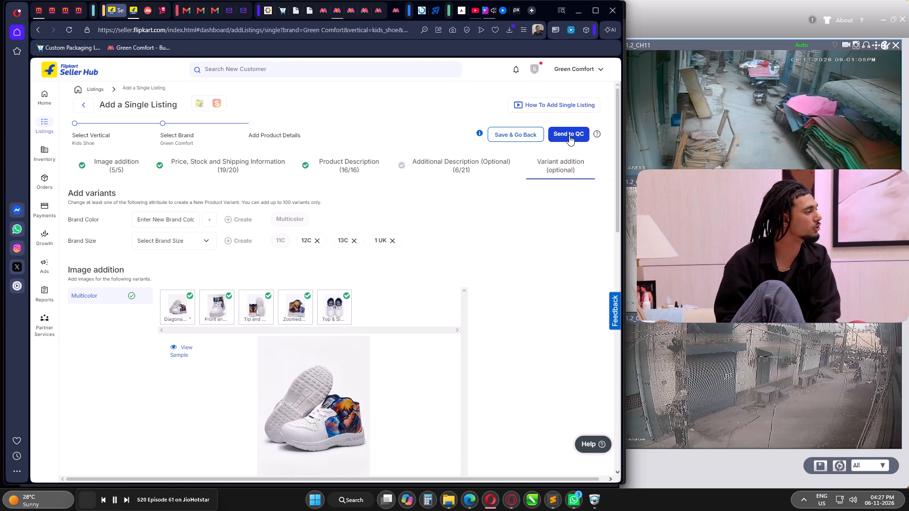
left_click(569, 135)
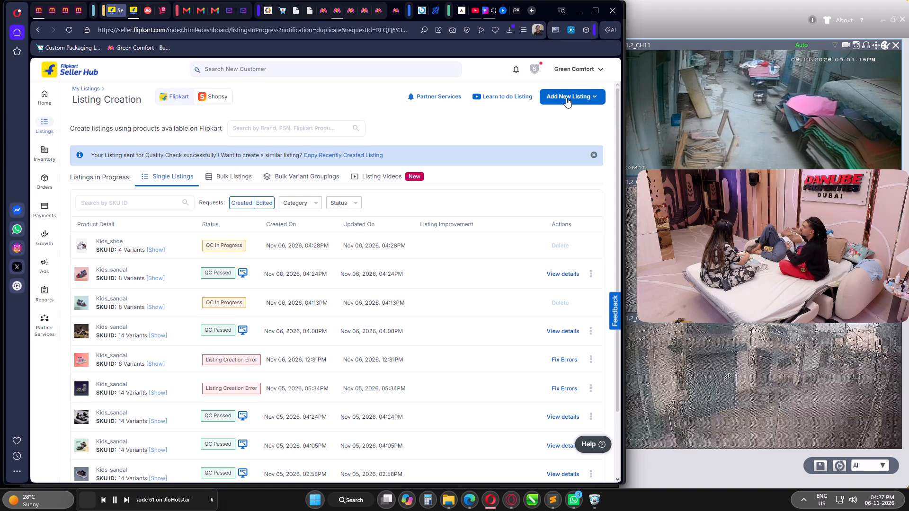
Start a new single listing in the Kids Shoe vertical under the Green Comfort brand.
left_click(566, 97)
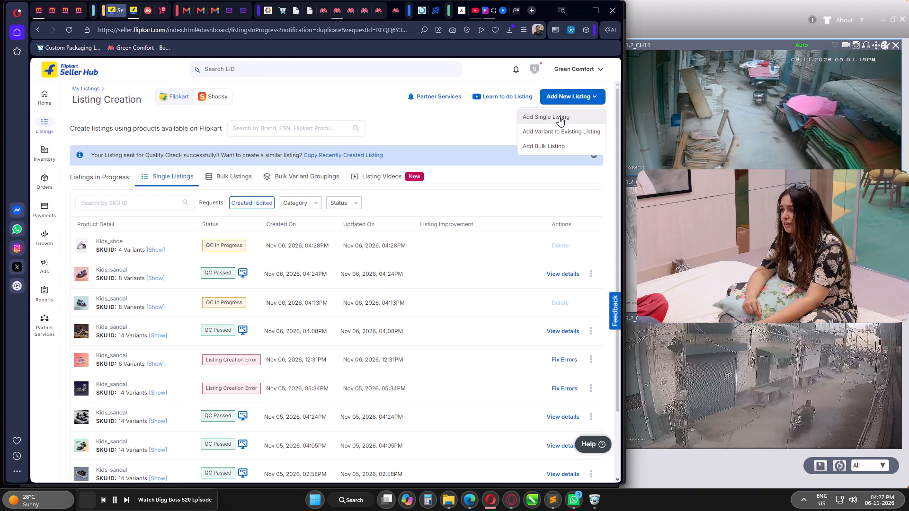
left_click(559, 116)
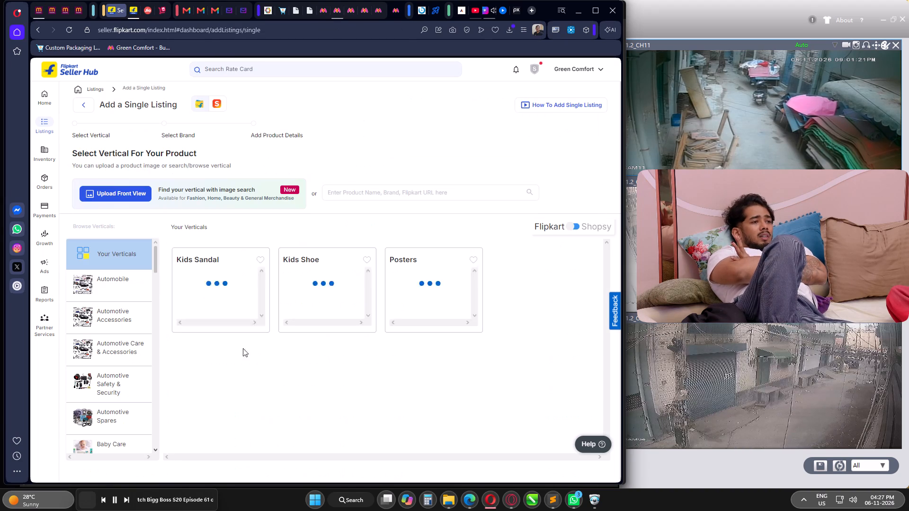
left_click(330, 290)
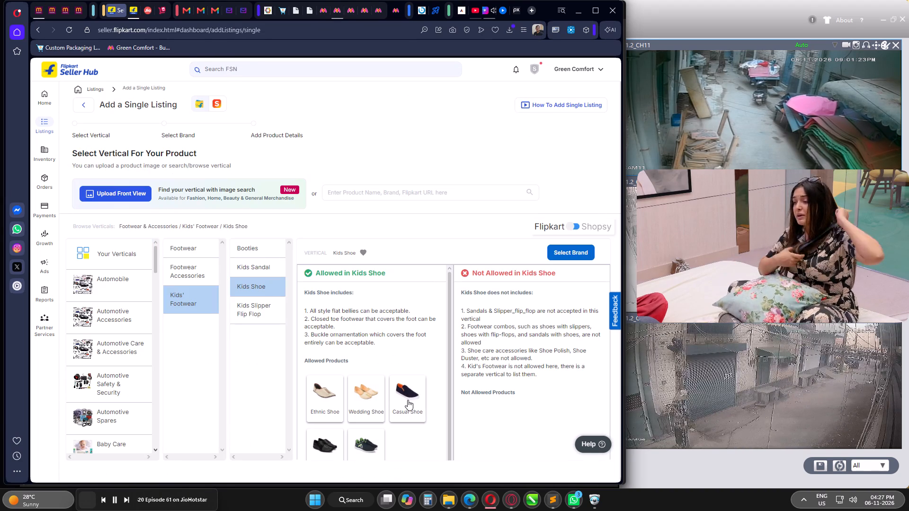
left_click(408, 400)
scroll(382, 276, "down", 2)
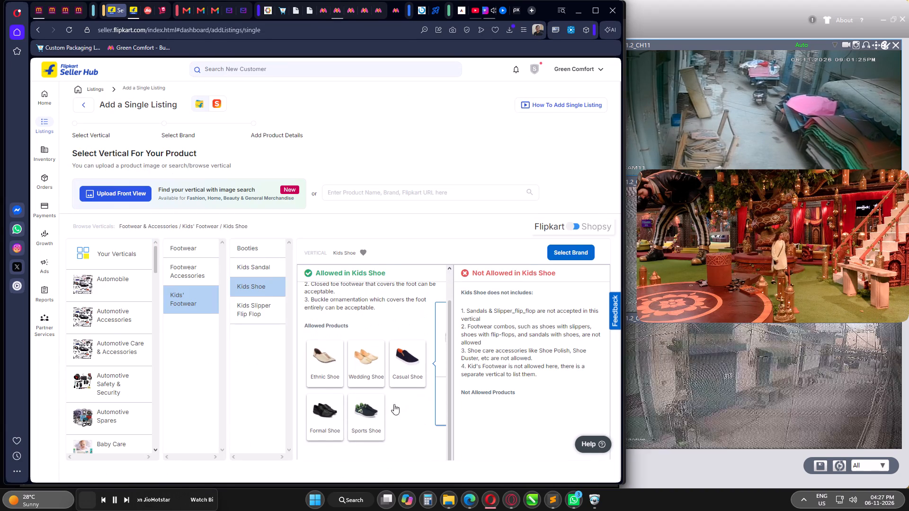
scroll(405, 397, "down", 1, "ctrl")
left_click(417, 365)
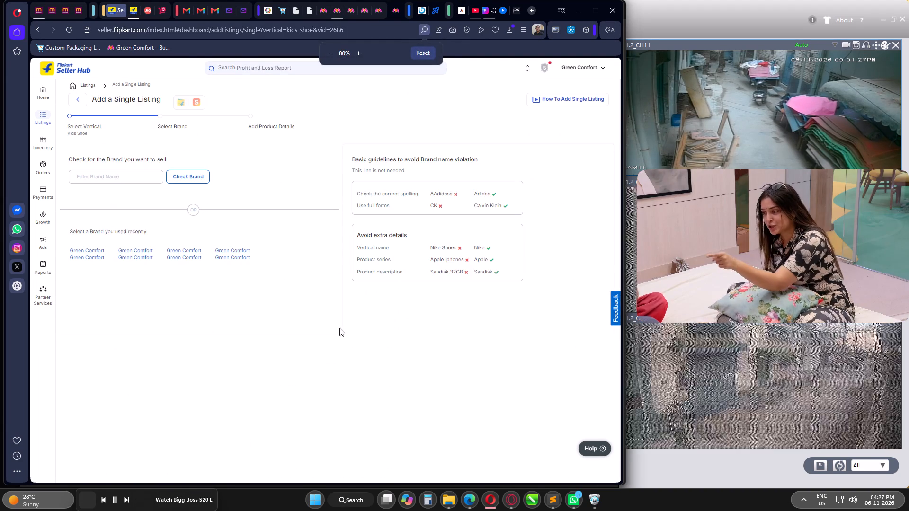
left_click(90, 250)
left_click(102, 217)
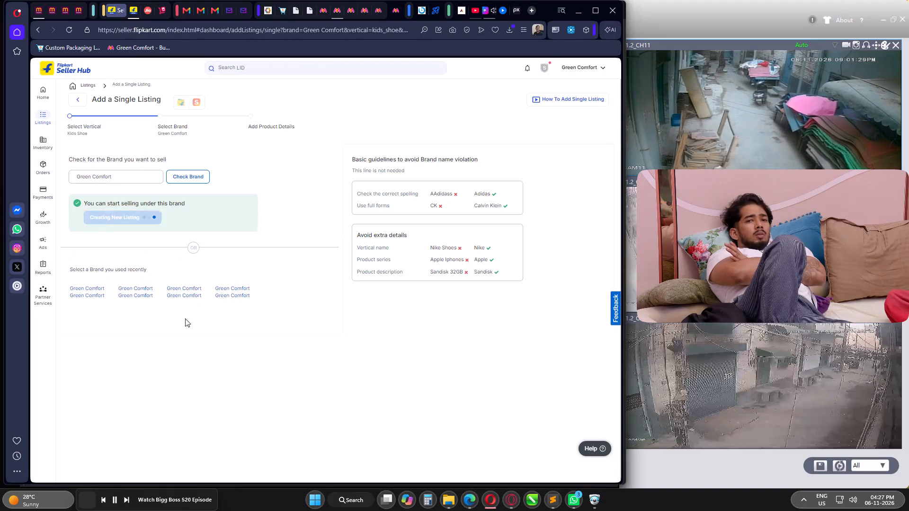
Preview 11.jpg from the NARUTO folder and upload it as the new listing's Diagonal View image.
scroll(192, 324, "up", 1, "ctrl")
left_click(192, 371)
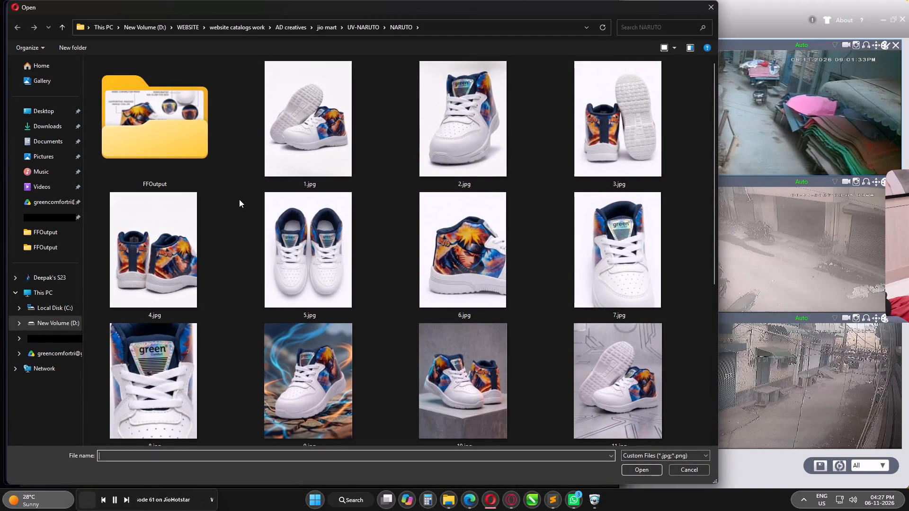
left_click(239, 199)
scroll(240, 237, "down", 3)
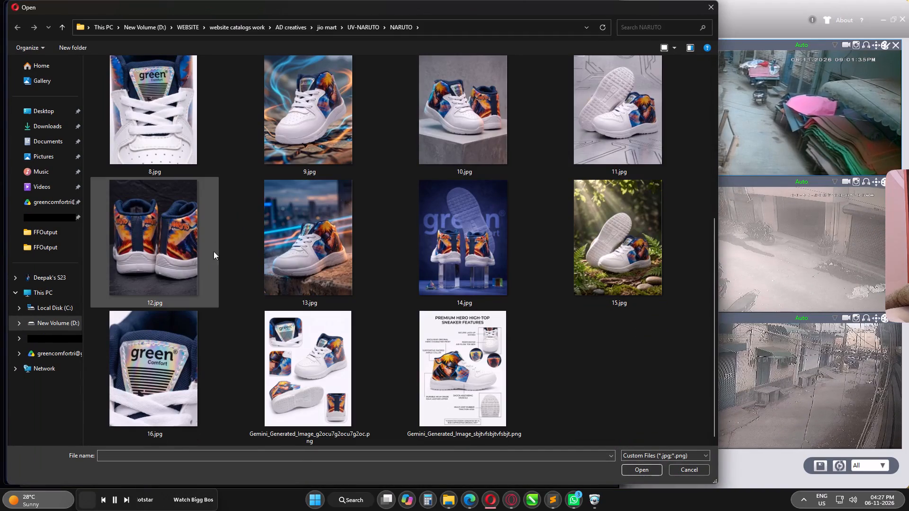
scroll(264, 273, "up", 3)
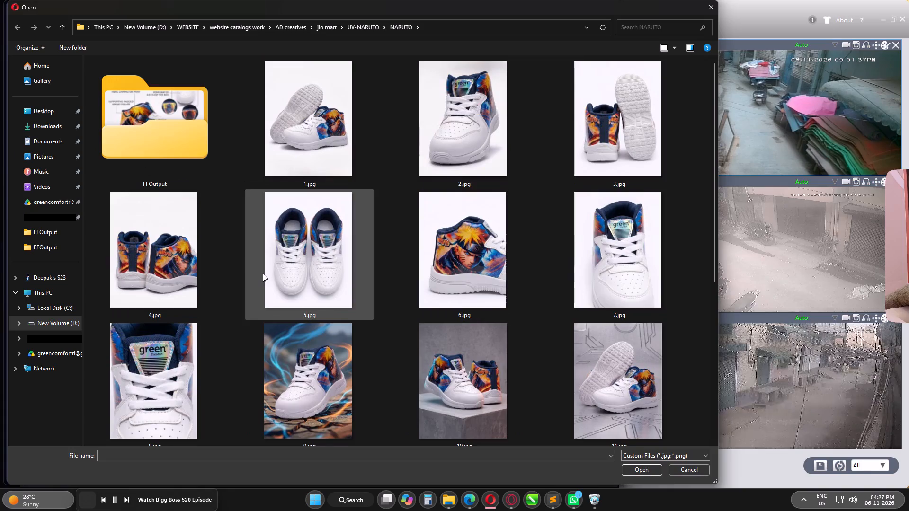
left_click(221, 275)
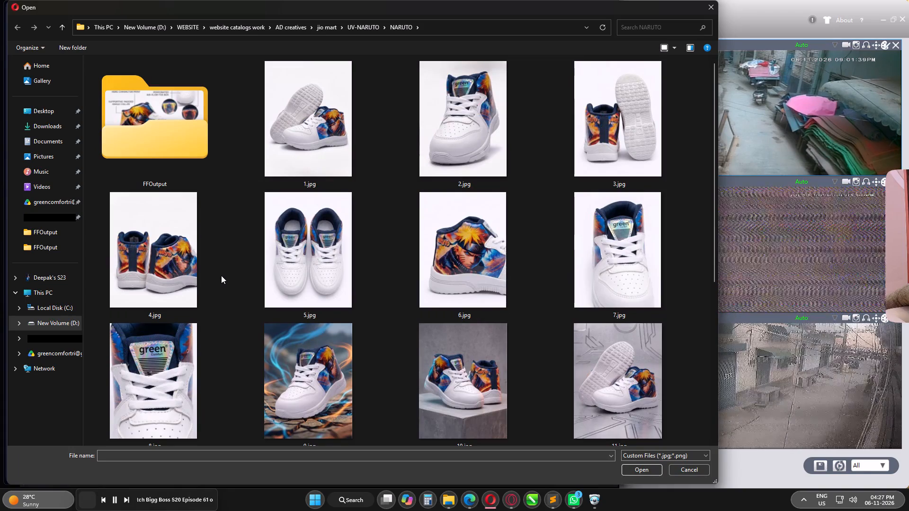
scroll(554, 308, "down", 1)
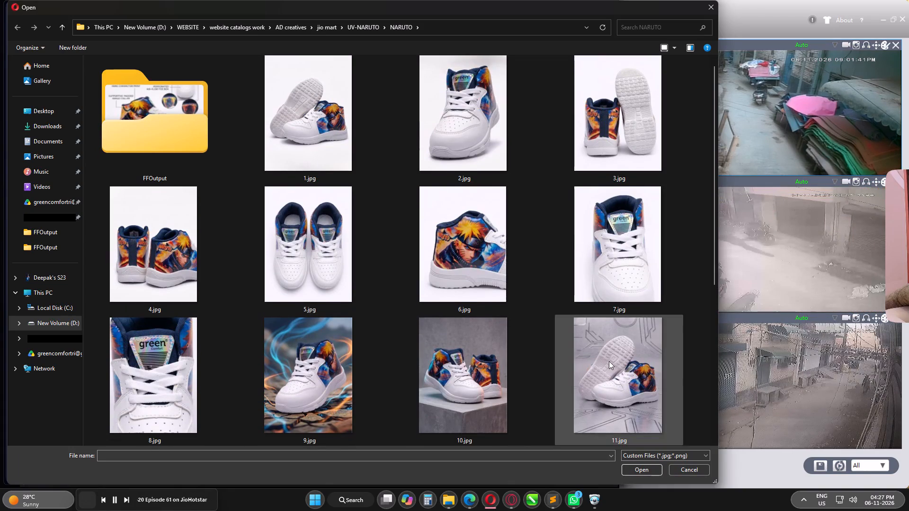
right_click(609, 361)
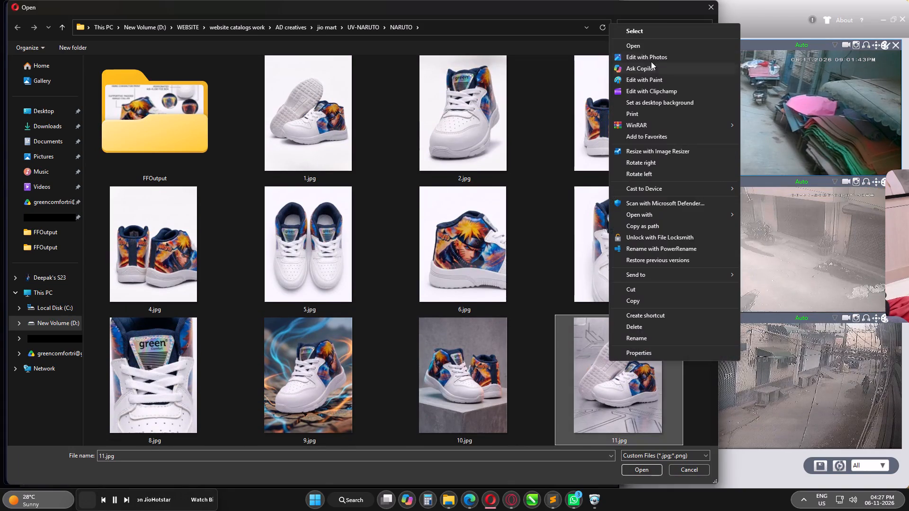
left_click(651, 47)
scroll(450, 261, "up", 7)
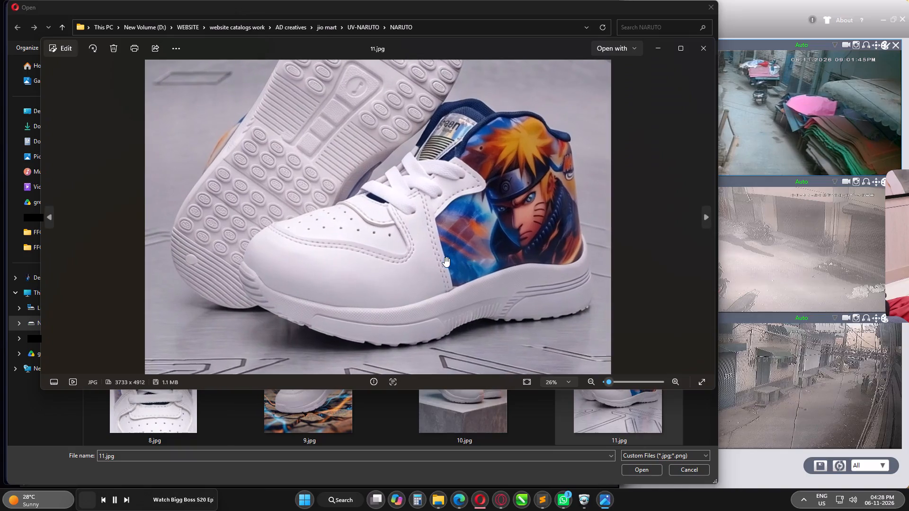
left_click(706, 47)
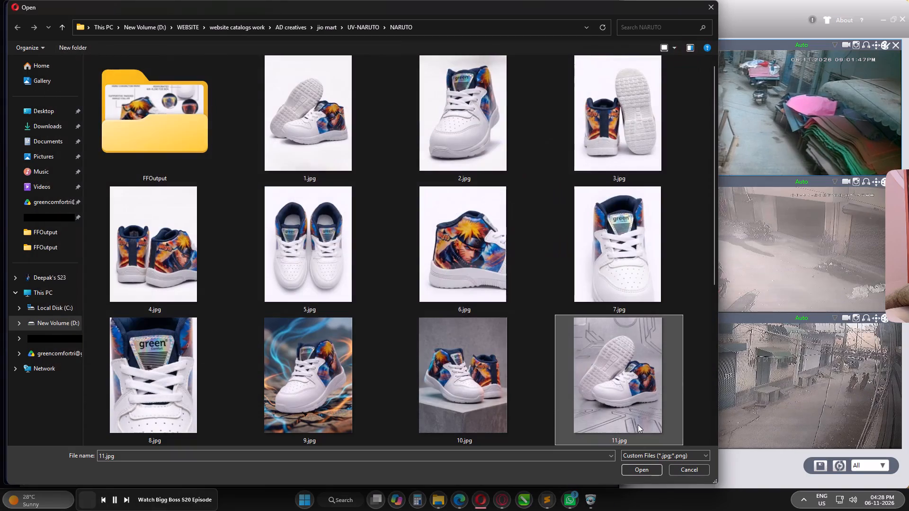
left_click(617, 403)
key("Return")
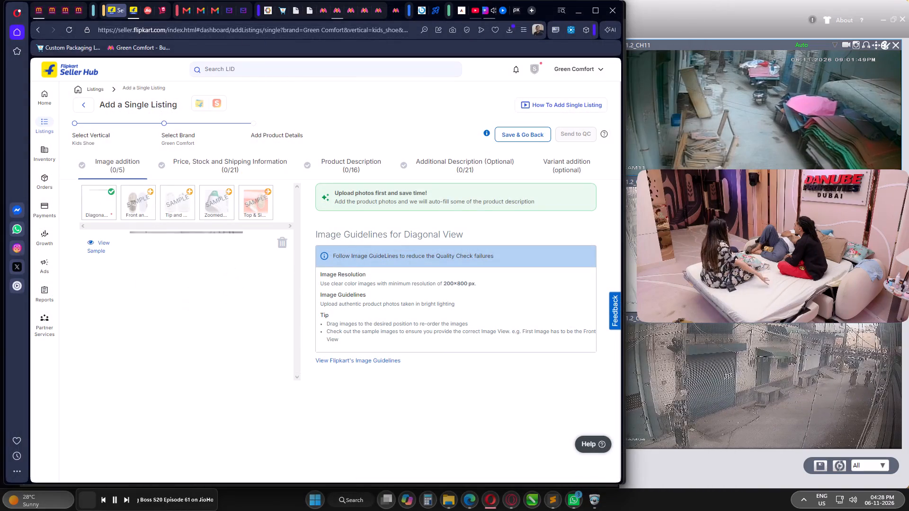
Upload 1.jpg as the listing's second (Front) image and 2.jpg as its Tip and Heel View image.
left_click(130, 203)
left_click(174, 372)
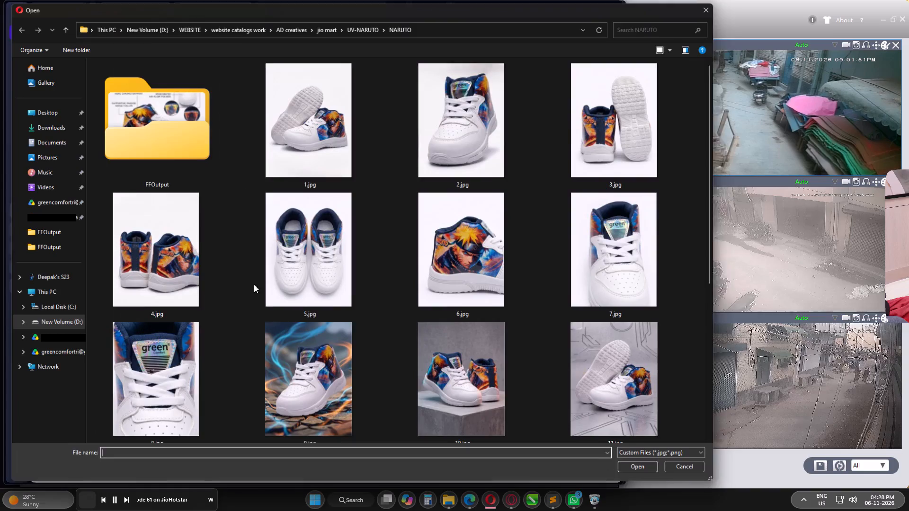
scroll(297, 228, "up", 4)
left_click(289, 158)
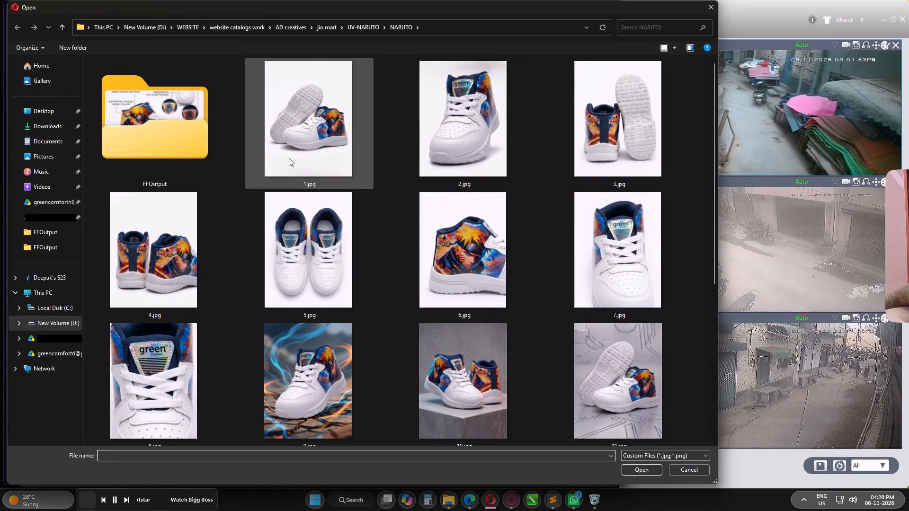
key("Return")
left_click(180, 199)
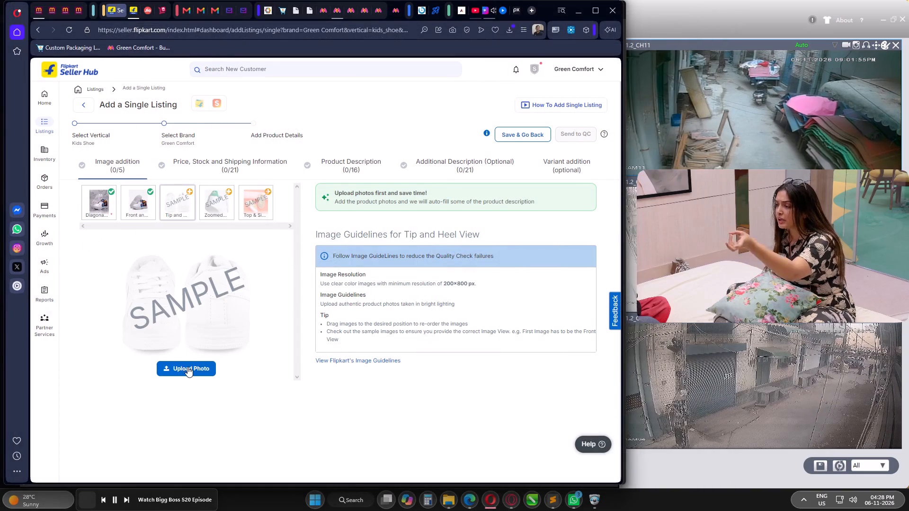
left_click(187, 367)
left_click(463, 133)
key("Return")
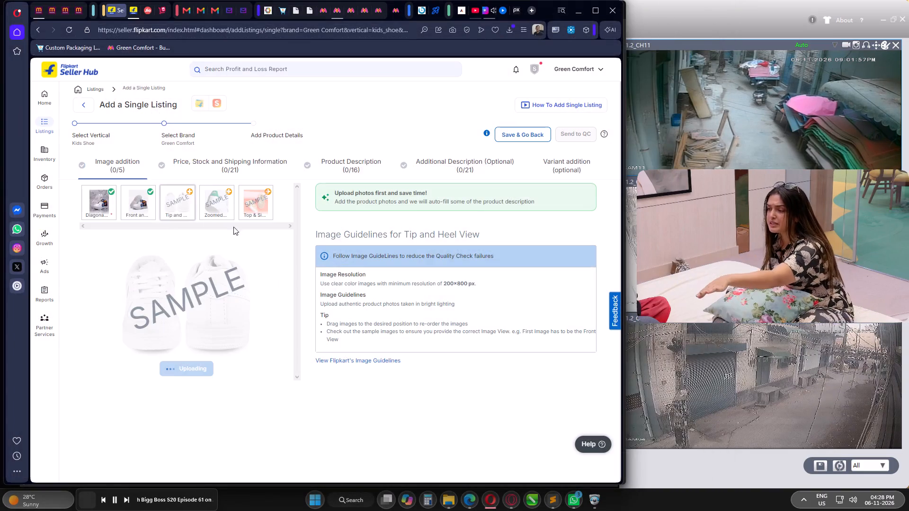
Upload 6.jpg as the Zoomed view image and 5.jpg as the Top & Side View image.
left_click(216, 203)
left_click(194, 367)
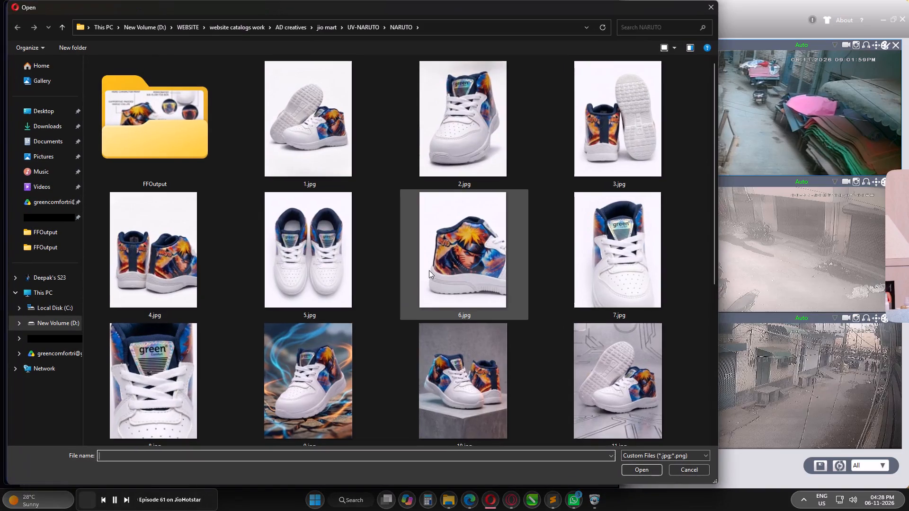
left_click(444, 261)
key("Return")
left_click(264, 203)
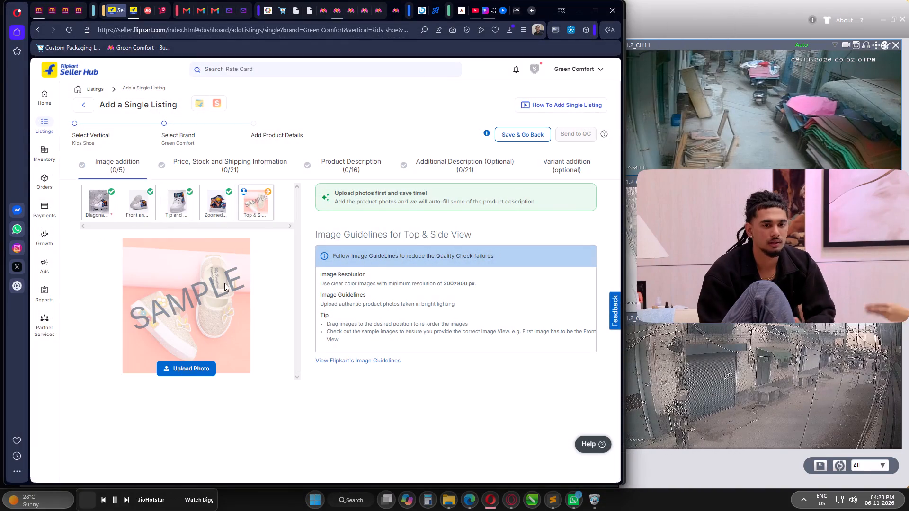
left_click(188, 369)
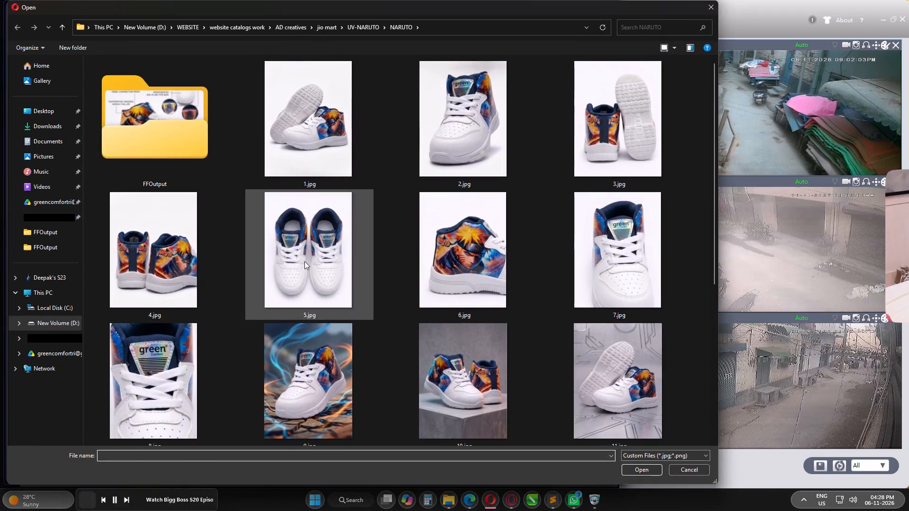
left_click(304, 261)
key("Return")
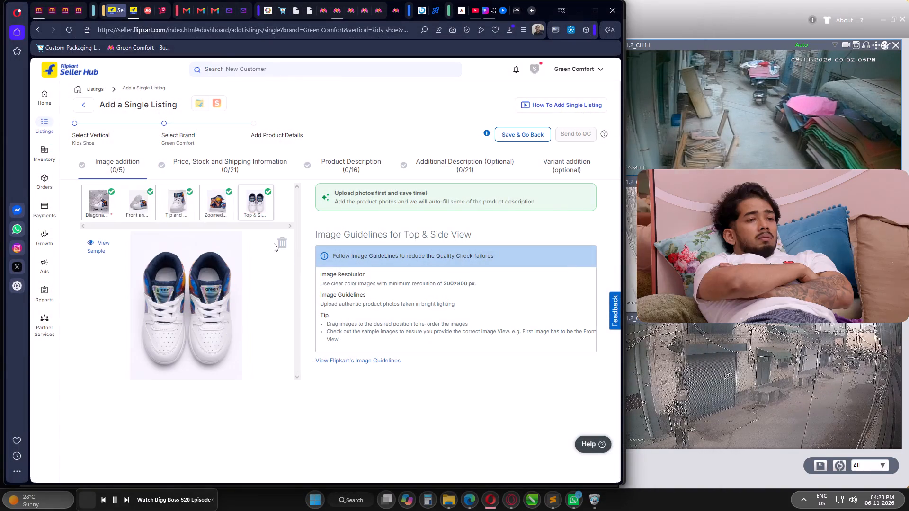
In the price, stock and shipping information, enter Seller SKU ID UV-NARUTO 11C (6NOV261) and copy it.
left_click(254, 163)
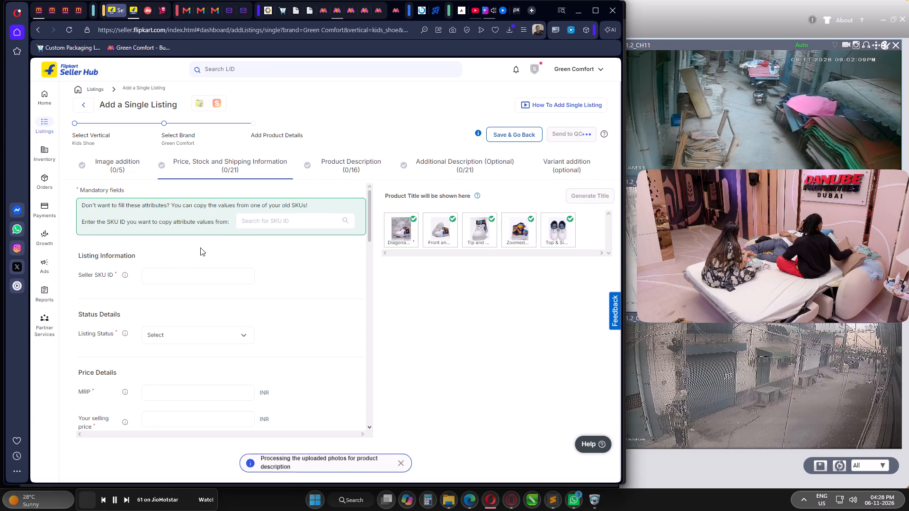
left_click(177, 274)
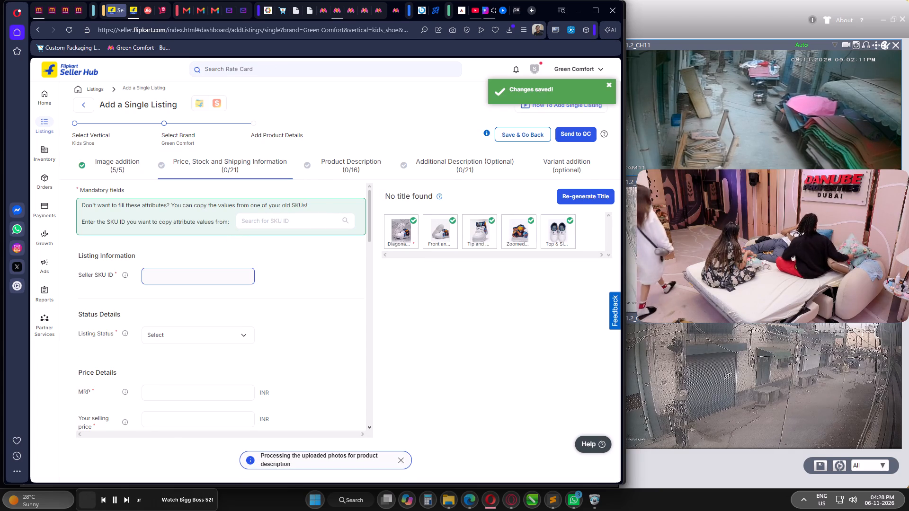
left_click(171, 277)
key("super+v")
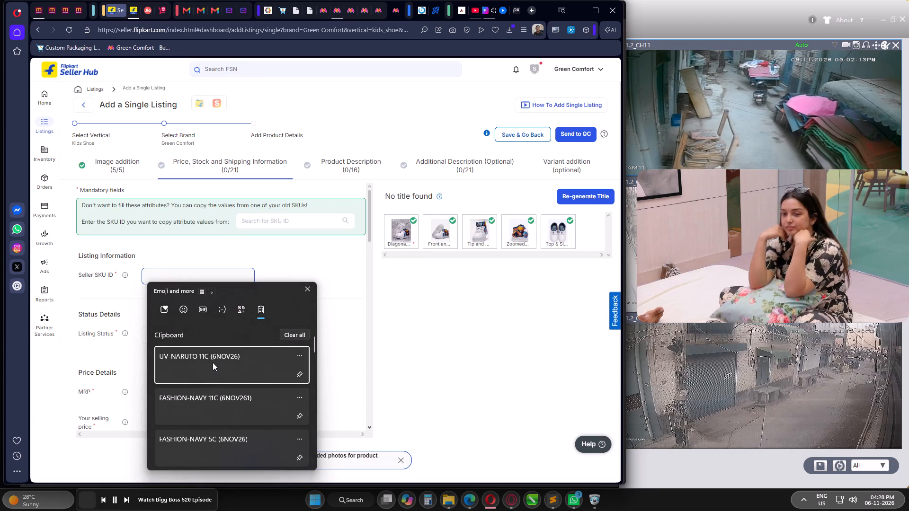
left_click(213, 362)
key("ctrl+v")
left_click(217, 275)
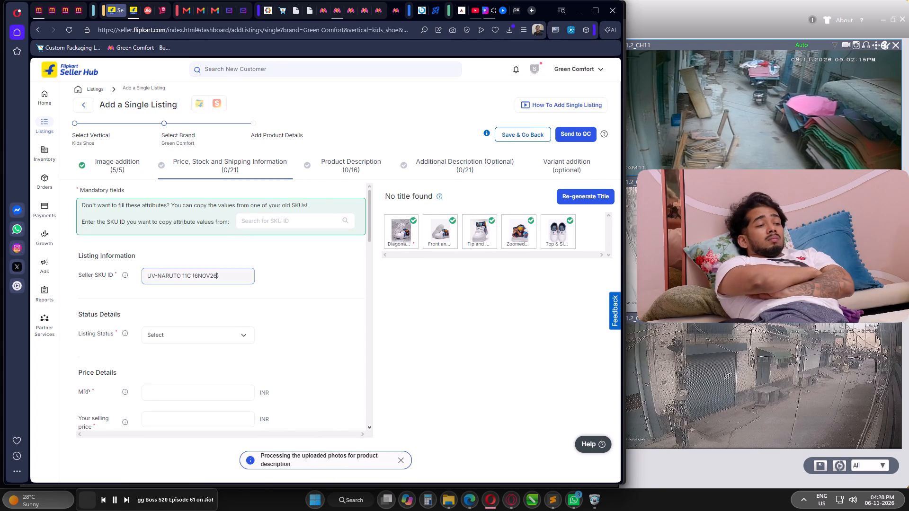
key("1")
key("ctrl+a")
key("ctrl+c")
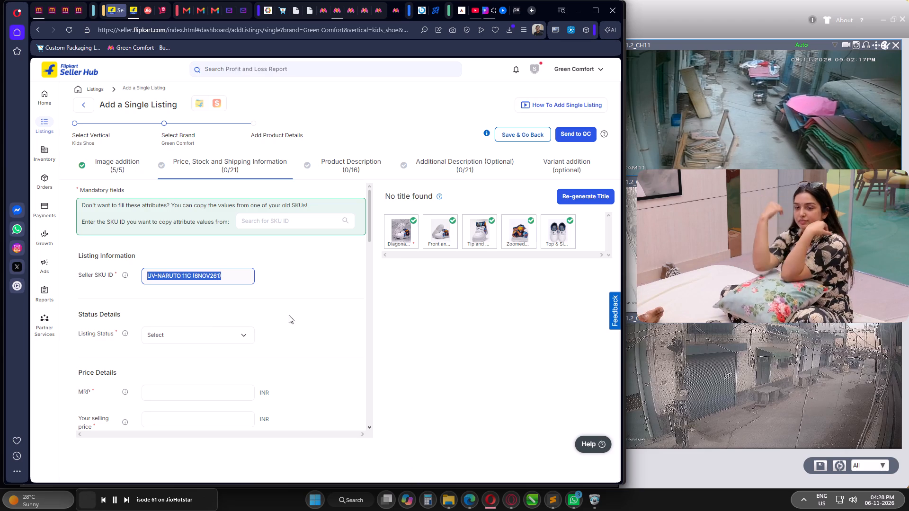
Set the listing status to Active.
left_click(310, 311)
scroll(279, 288, "down", 2)
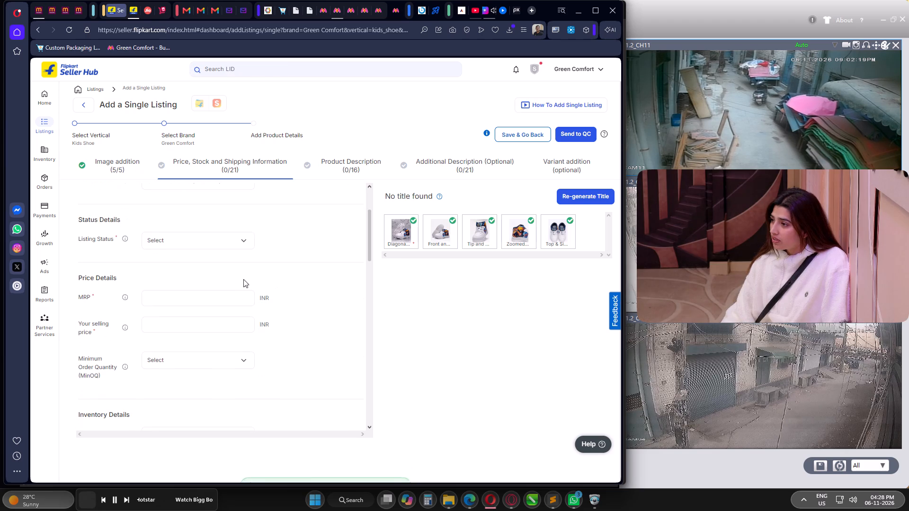
left_click(192, 238)
left_click(160, 296)
Fill in the price details with MRP 1499, selling price 799 and a minimum order quantity of 1.
left_click(180, 293)
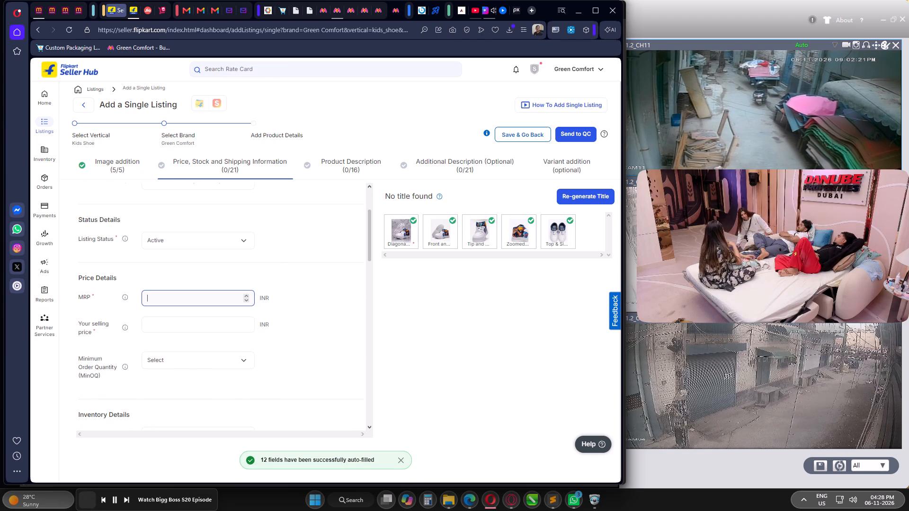
key("9")
key("9")
key("BackSpace")
key("BackSpace")
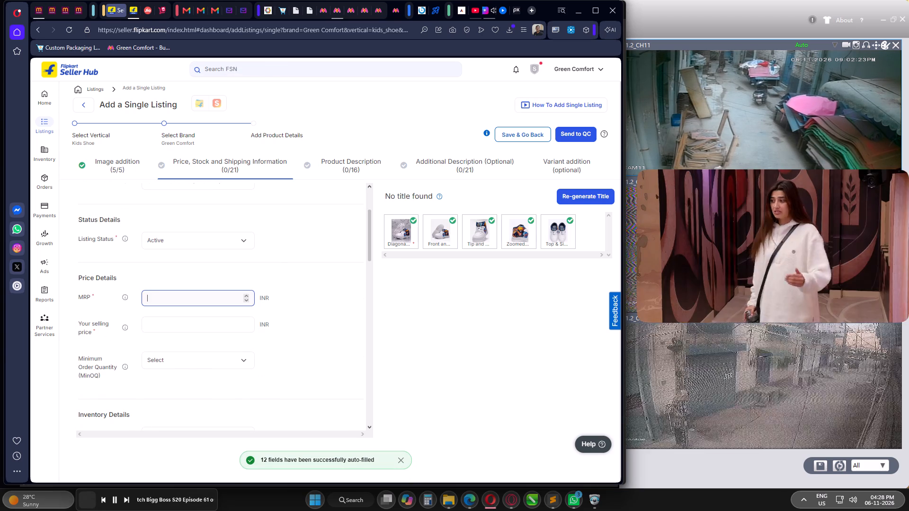
type("1499")
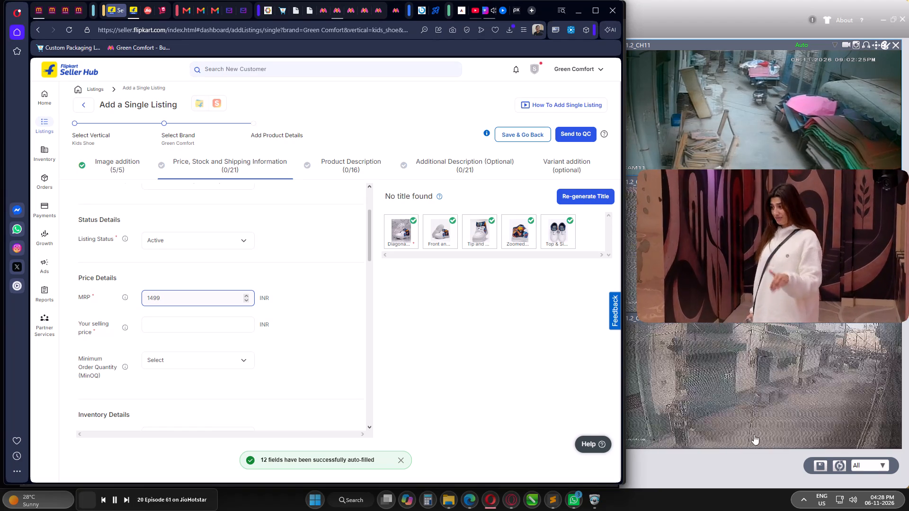
left_click(193, 327)
key("7")
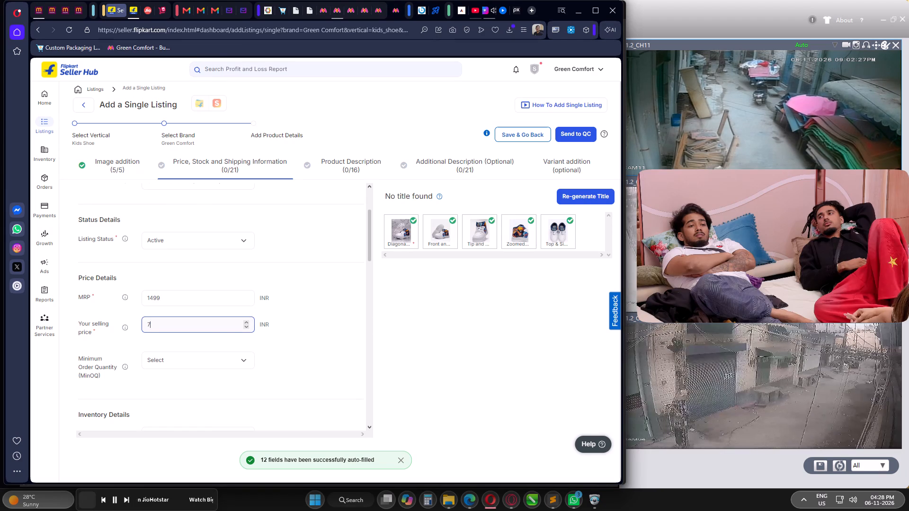
type("99")
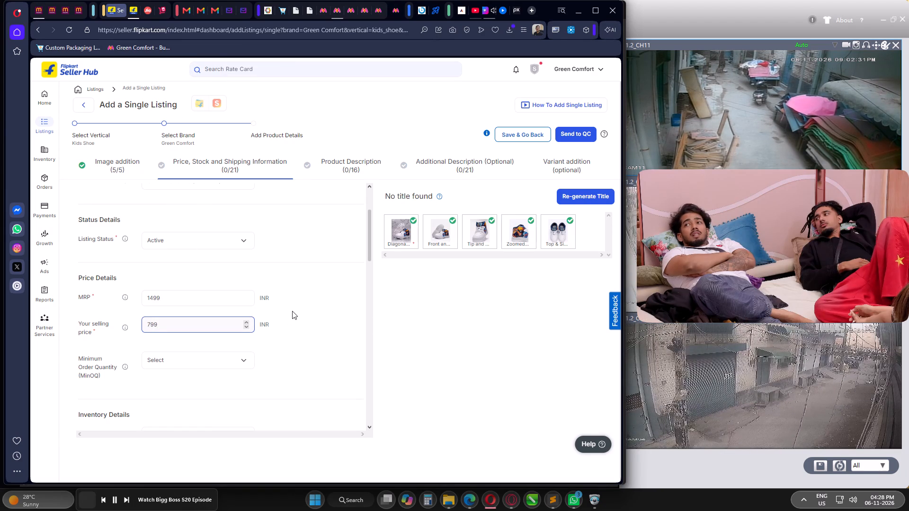
left_click(314, 342)
scroll(292, 275, "down", 2)
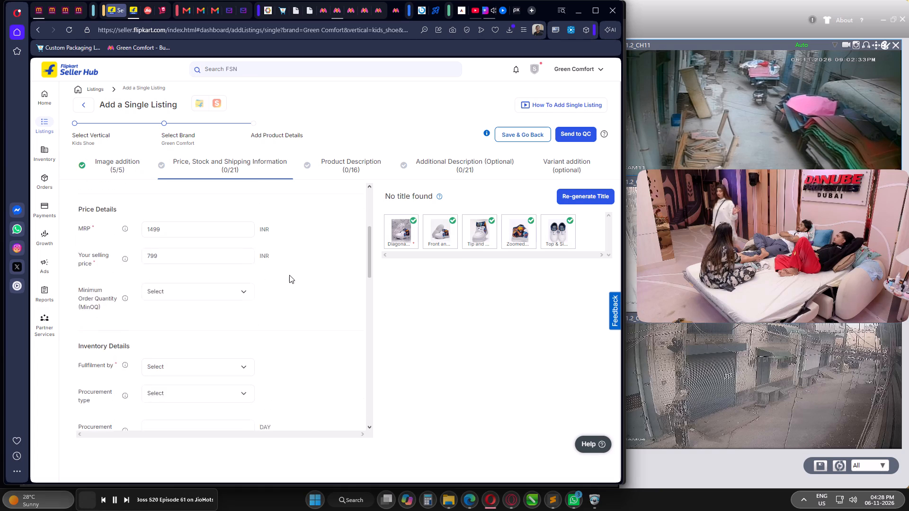
left_click(172, 262)
left_click(169, 321)
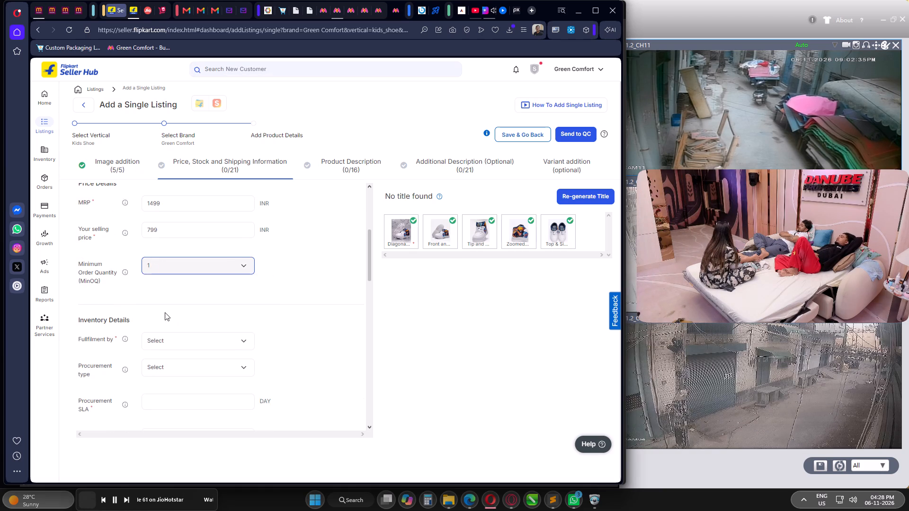
Fill in the inventory details: fulfilment by Seller, procurement type instock, procurement SLA 1 day and stock 50.
left_click(182, 341)
left_click(167, 399)
left_click(326, 298)
scroll(219, 248, "down", 2)
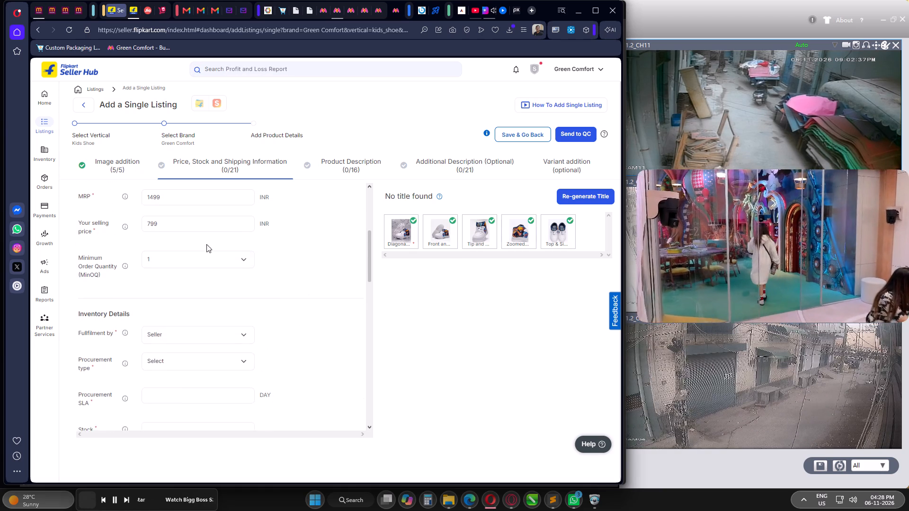
left_click(194, 271)
left_click(169, 328)
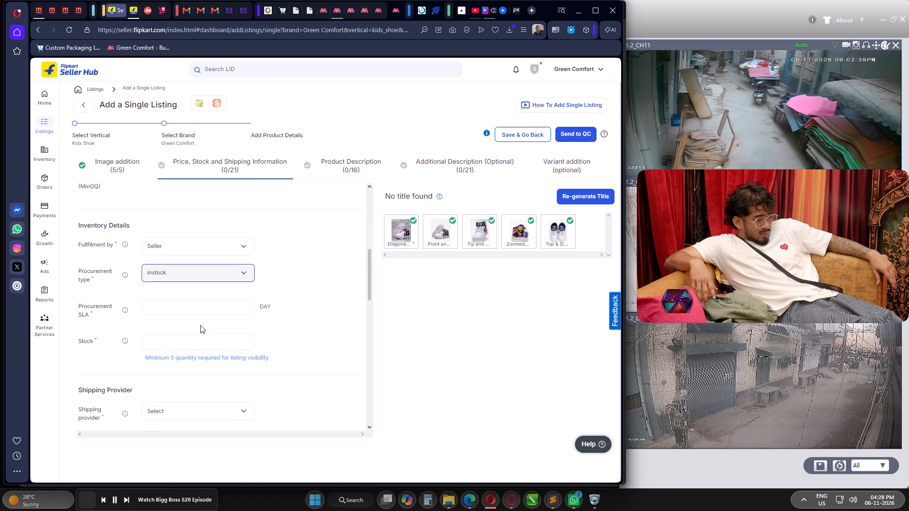
left_click(198, 306)
key("1")
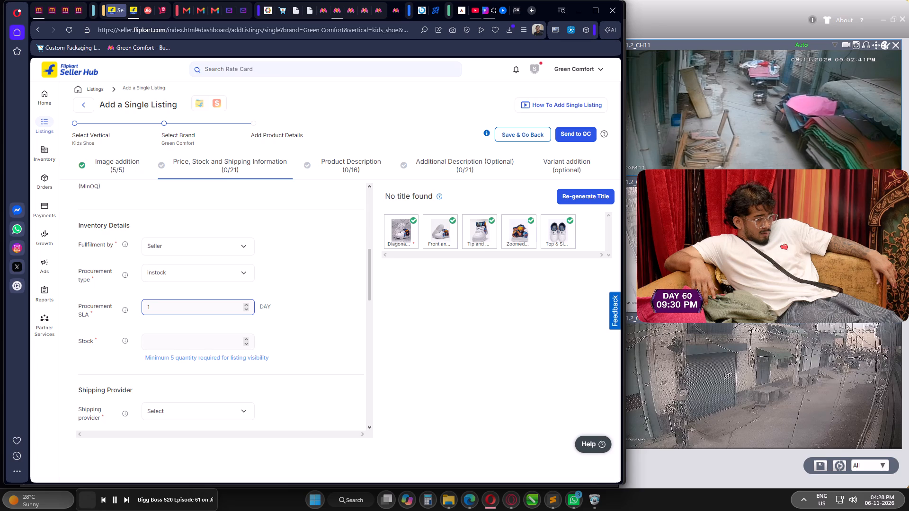
left_click(195, 343)
type("50")
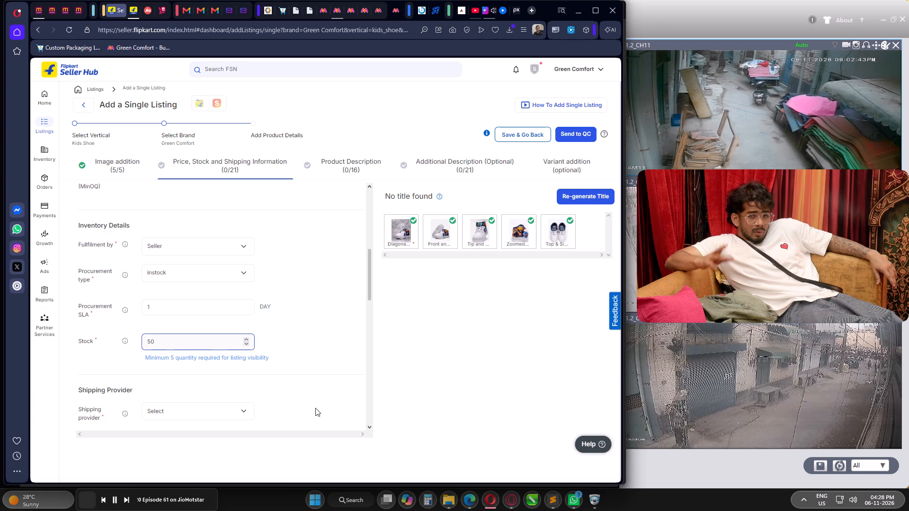